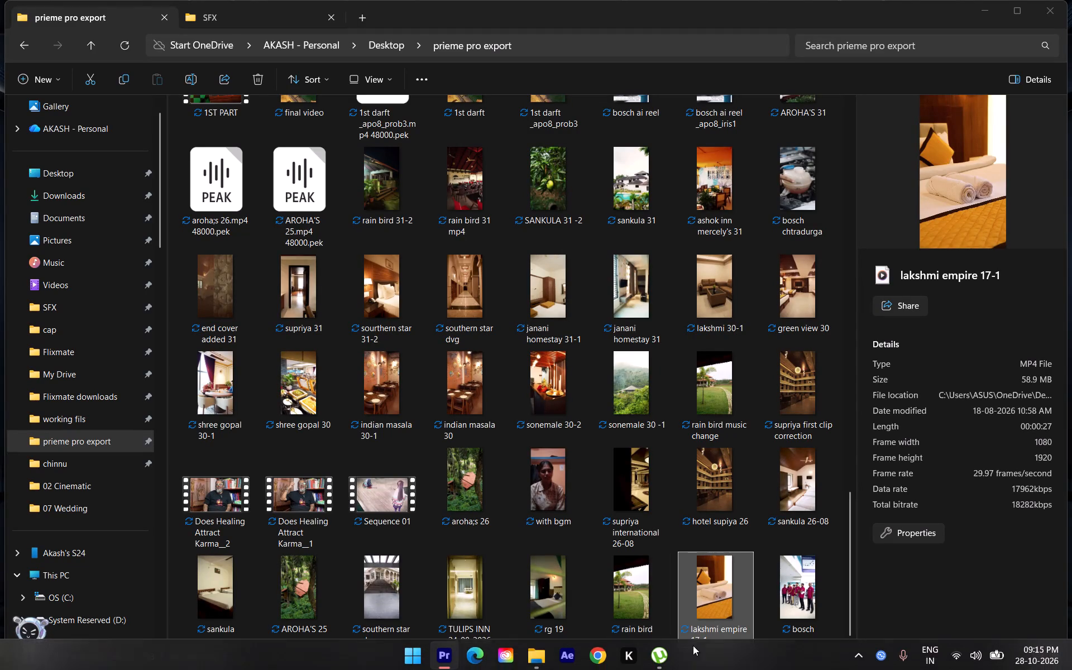
Switch to Premiere and open the recent project indian masla.
click(451, 652)
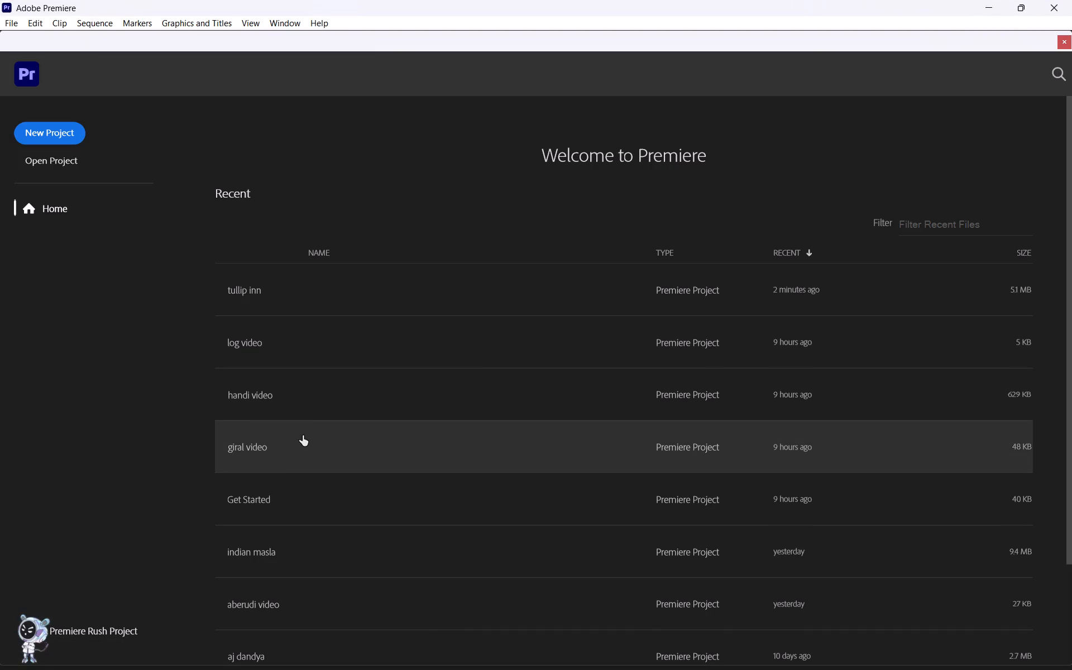
click(305, 542)
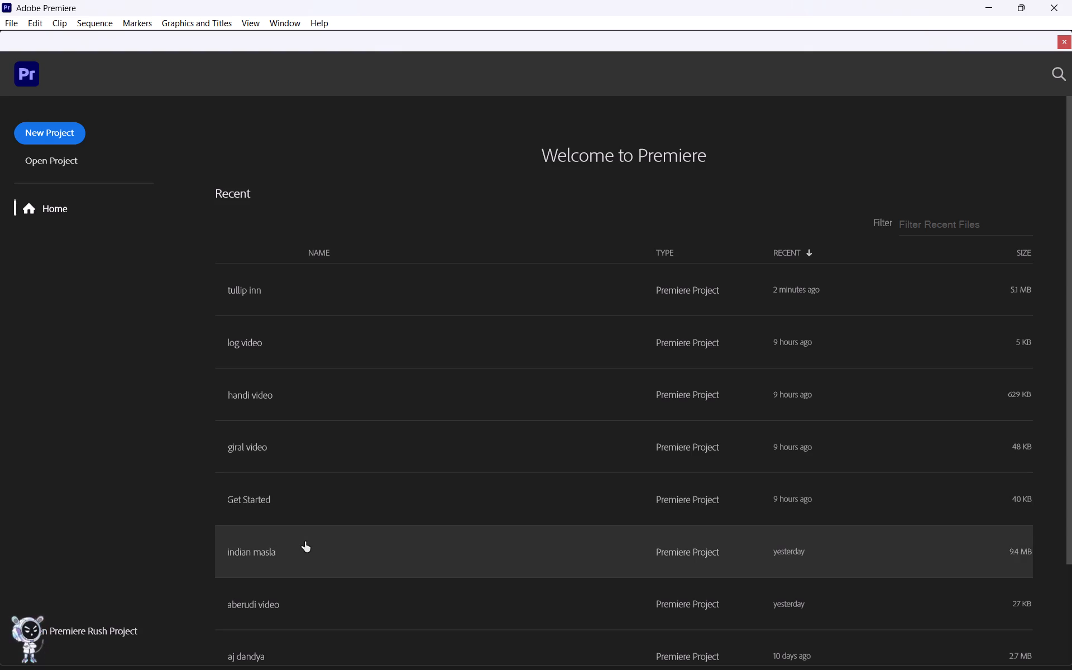
click(346, 568)
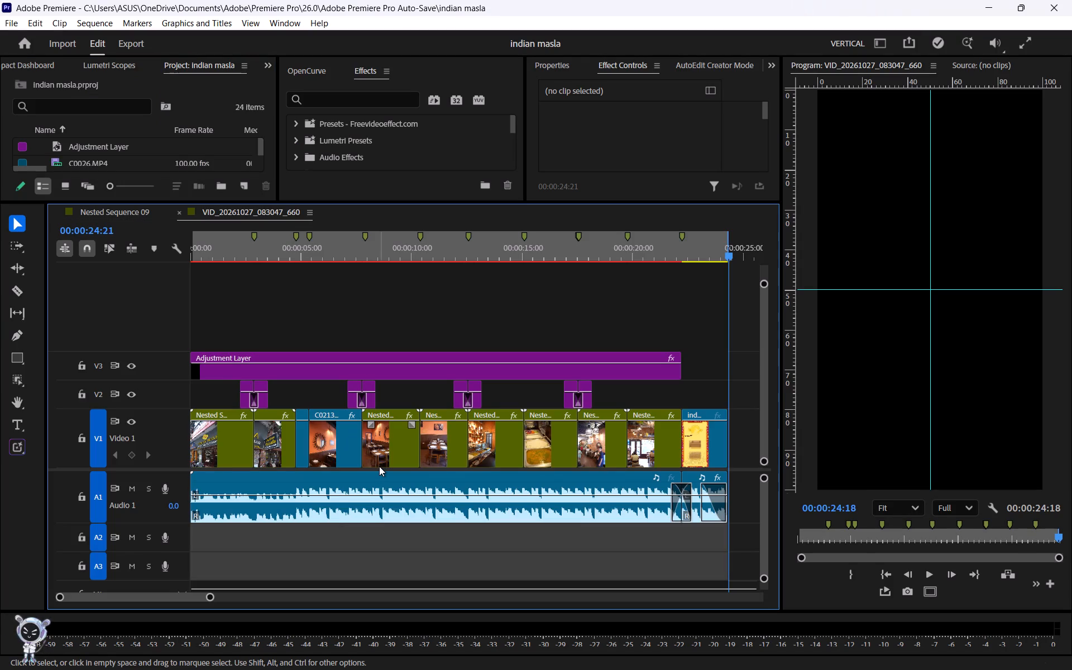
Bring the lakshmi empire 17-1 video from the prieme pro export folder into the timeline, after the last clip on V1 and A1.
alt+scroll(371, 491, down, 3)
key(alt+Tab)
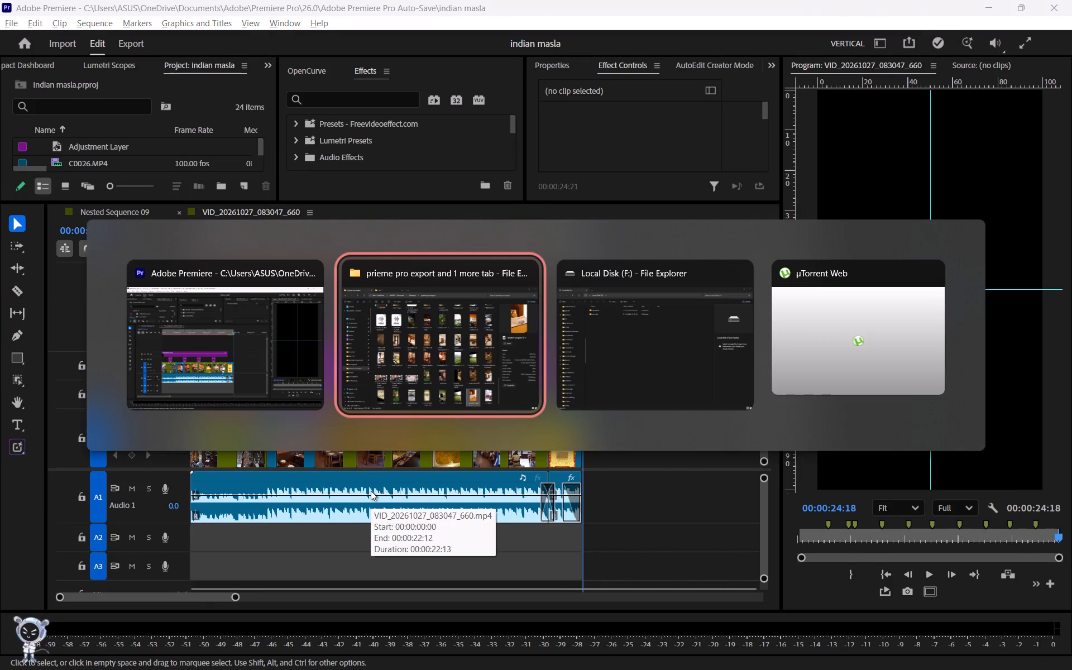
drag(725, 593, 766, 451)
key(alt+Tab)
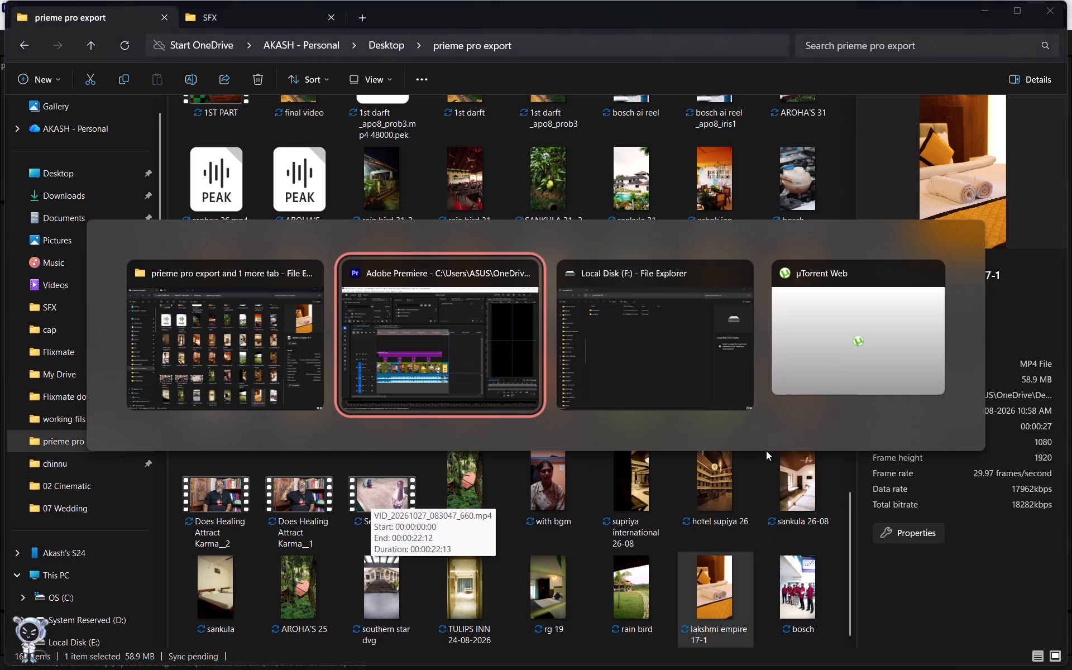
drag(766, 451, 620, 460)
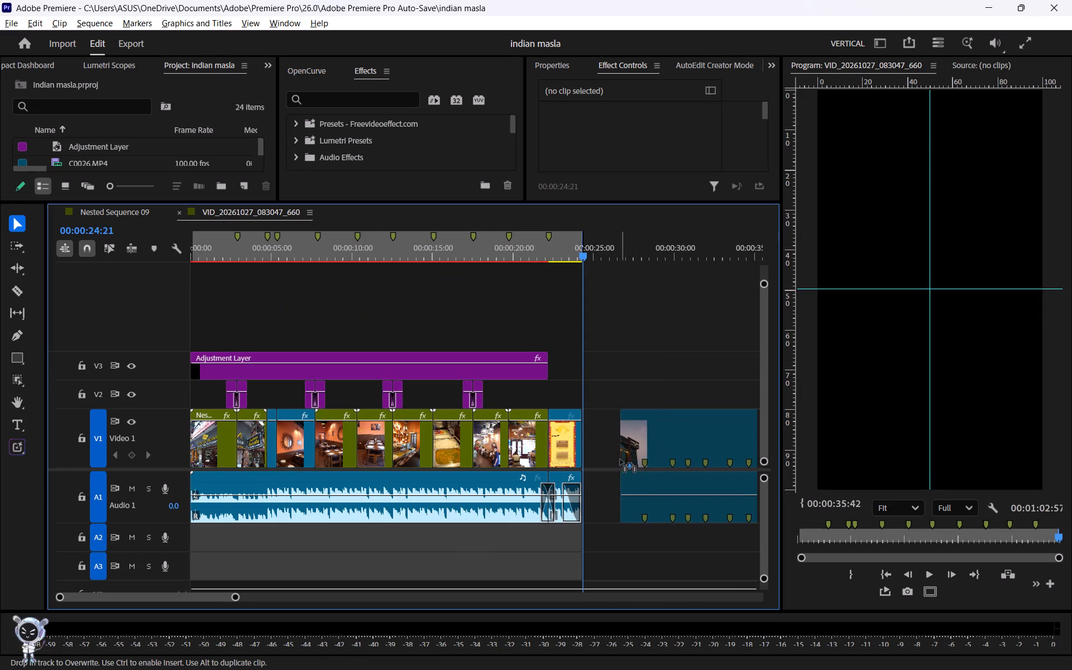
Delete only the video part of the added lakshmi empire 17-1 clip, keeping its audio.
click(651, 452)
key(Delete)
Move the lakshmi empire audio onto Audio 2 at the start of the sequence and expand that track.
drag(671, 484, 587, 499)
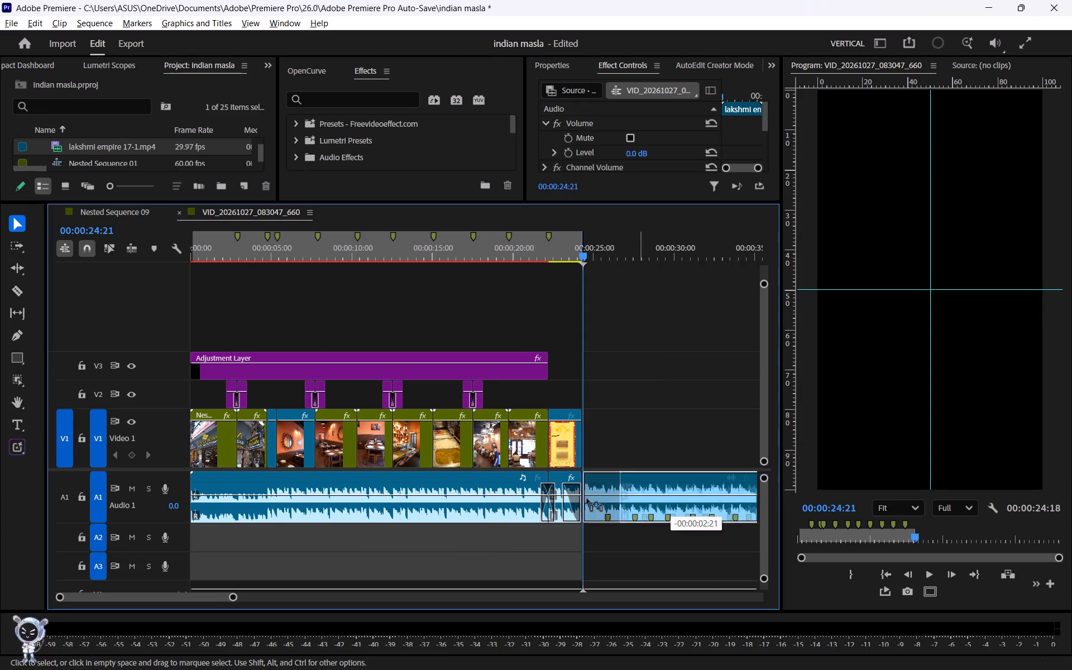
drag(587, 499, 228, 541)
double_click(183, 530)
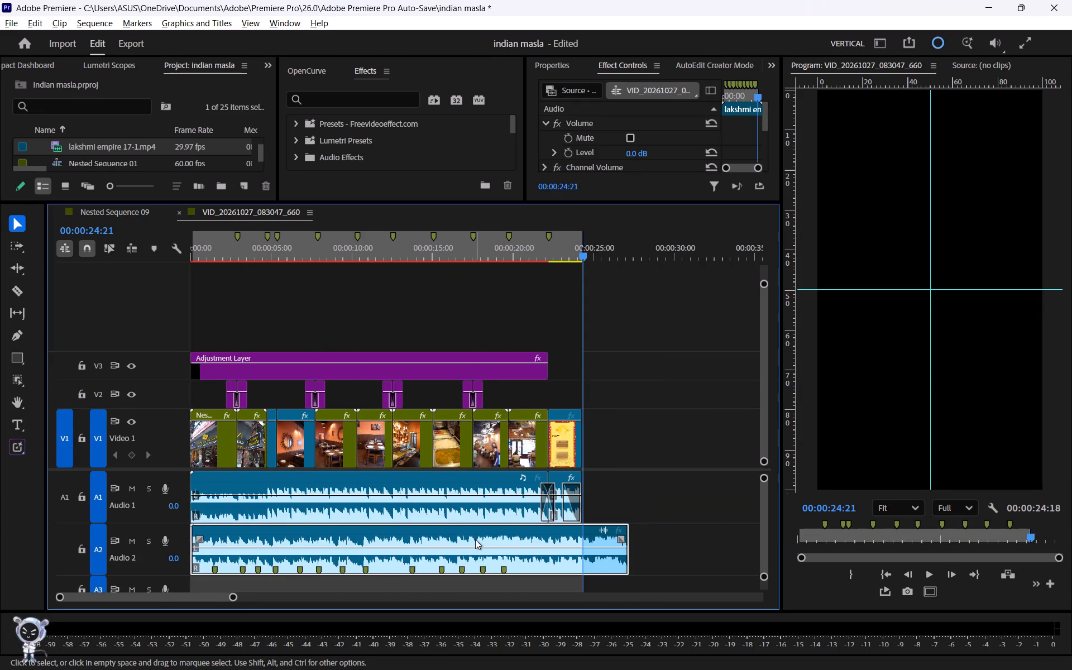
Return to the start of the sequence and mute the Audio 1 track.
drag(234, 252, 152, 247)
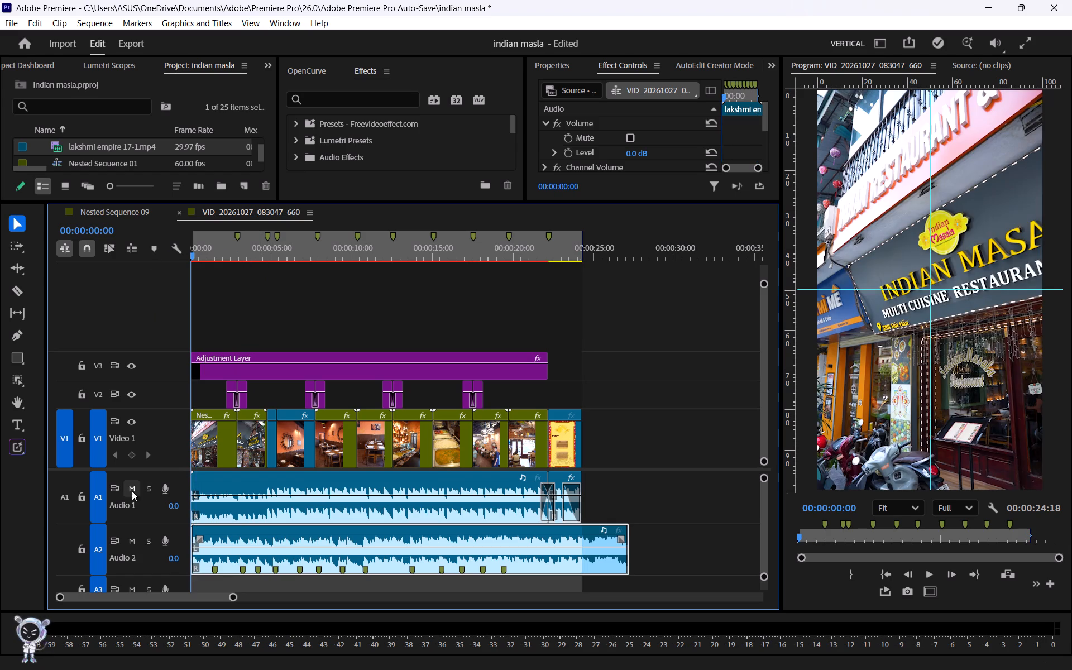
click(132, 491)
Play the whole sequence to check how the cuts fit the new music on Audio 2.
key(space)
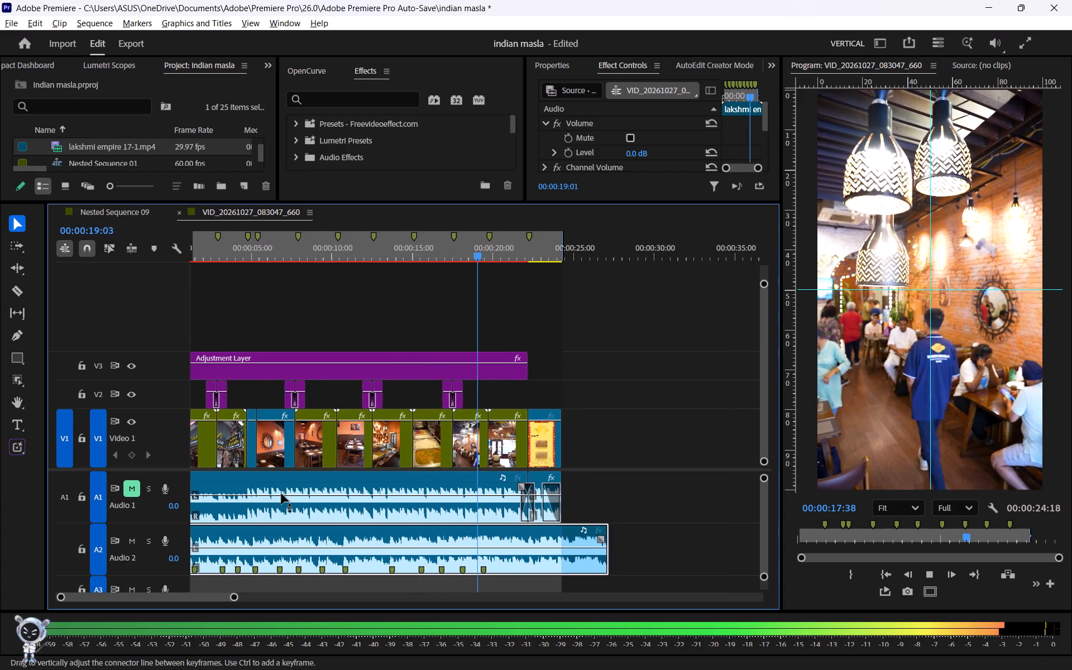
key(c)
key(c)
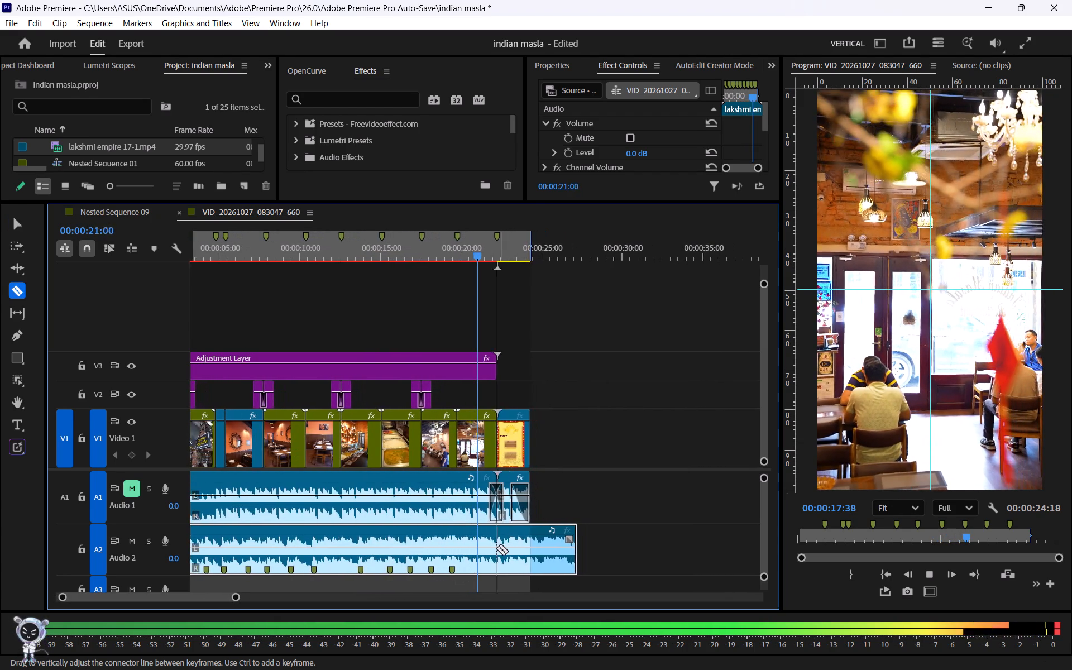
key(v)
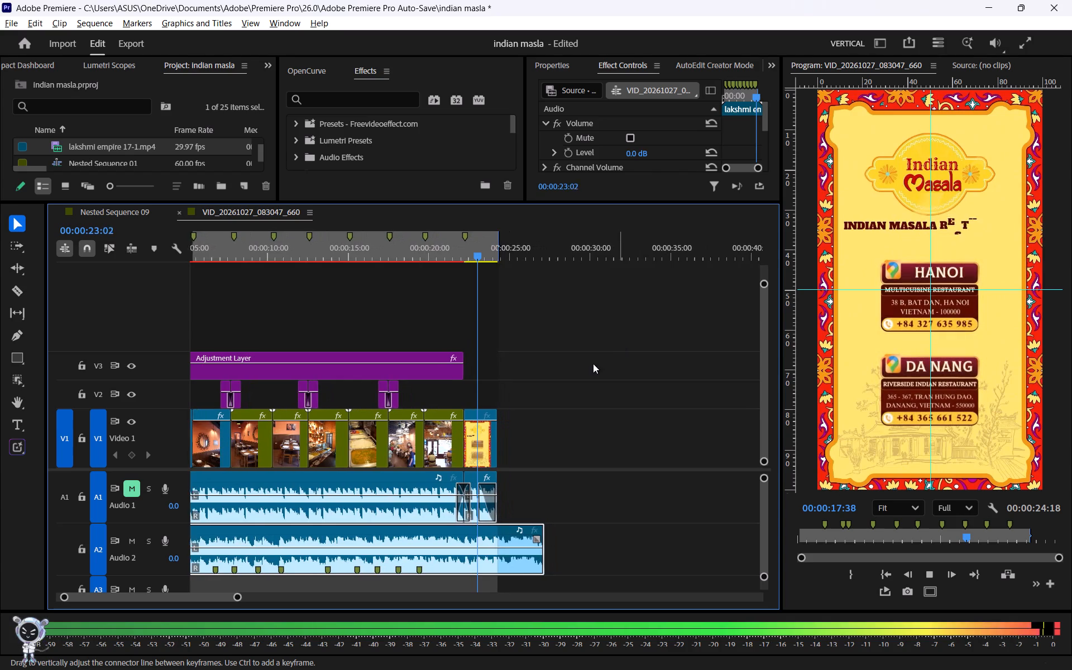
key(space)
Replay the opening seconds repeatedly to compare the music beats with the cut from Nested Sequence 01 to Nested Sequence 02.
drag(441, 248, 121, 282)
key(space)
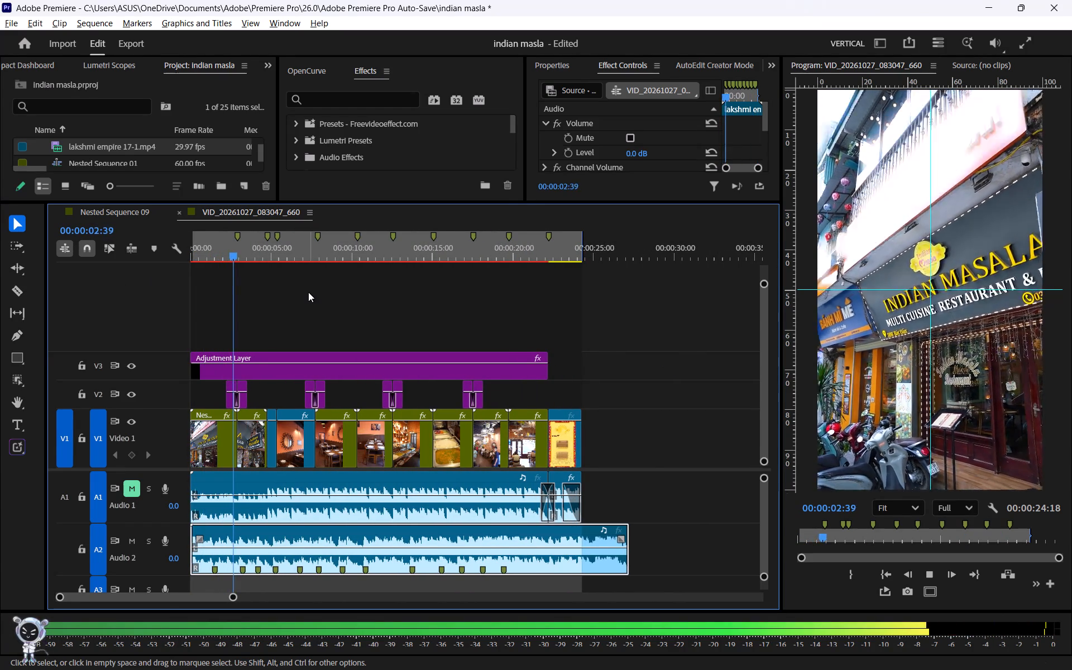
key(space)
alt+scroll(234, 457, up, 3)
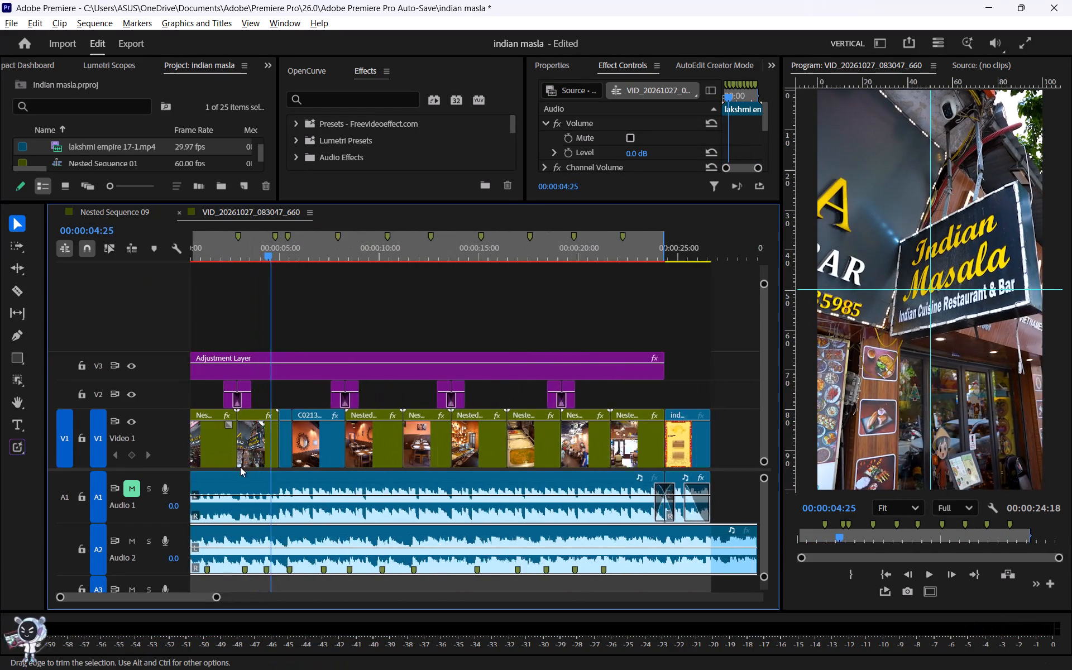
alt+scroll(240, 467, up, 5)
drag(305, 246, 142, 251)
key(space)
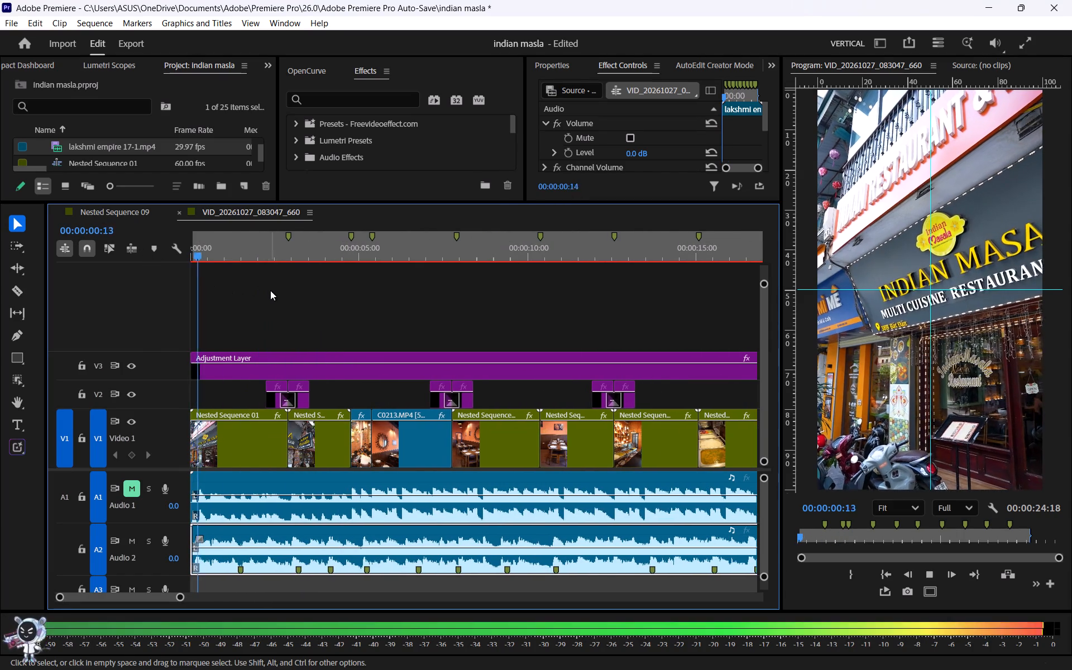
drag(268, 253, 285, 255)
key(space)
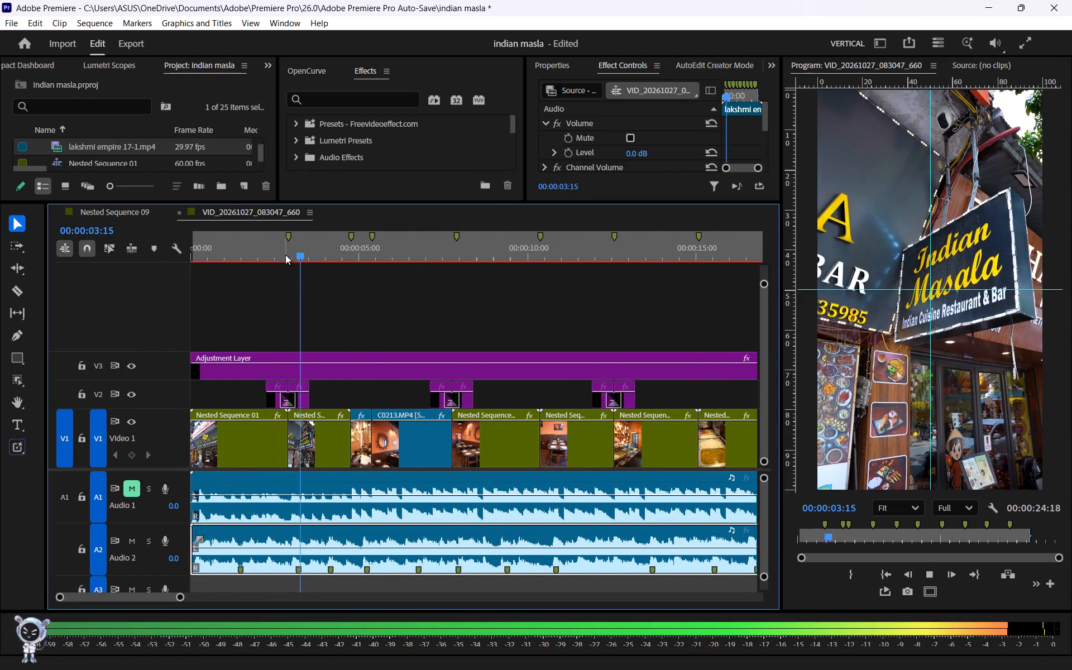
key(space)
alt+scroll(322, 399, up, 5)
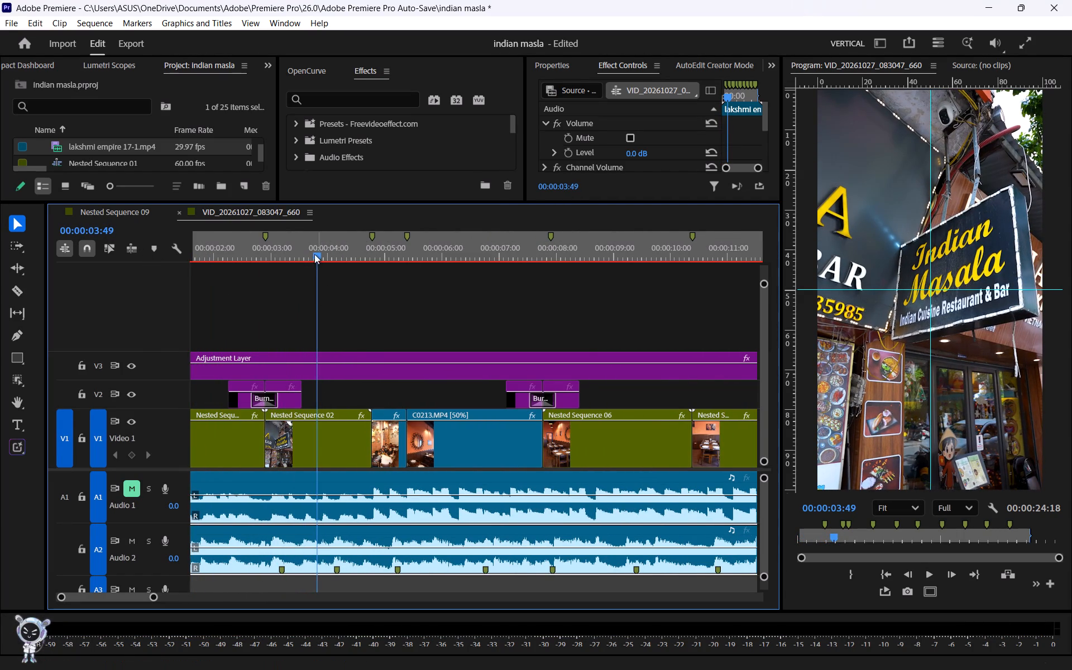
drag(310, 241, 269, 236)
key(space)
key(space)
drag(377, 254, 361, 254)
key(space)
key(space)
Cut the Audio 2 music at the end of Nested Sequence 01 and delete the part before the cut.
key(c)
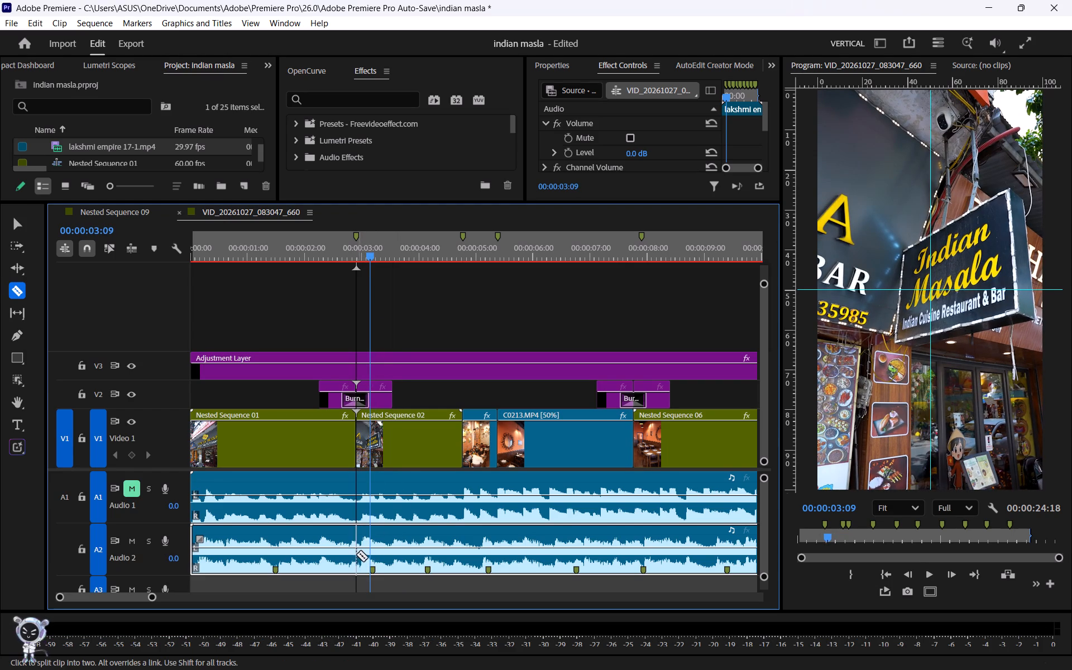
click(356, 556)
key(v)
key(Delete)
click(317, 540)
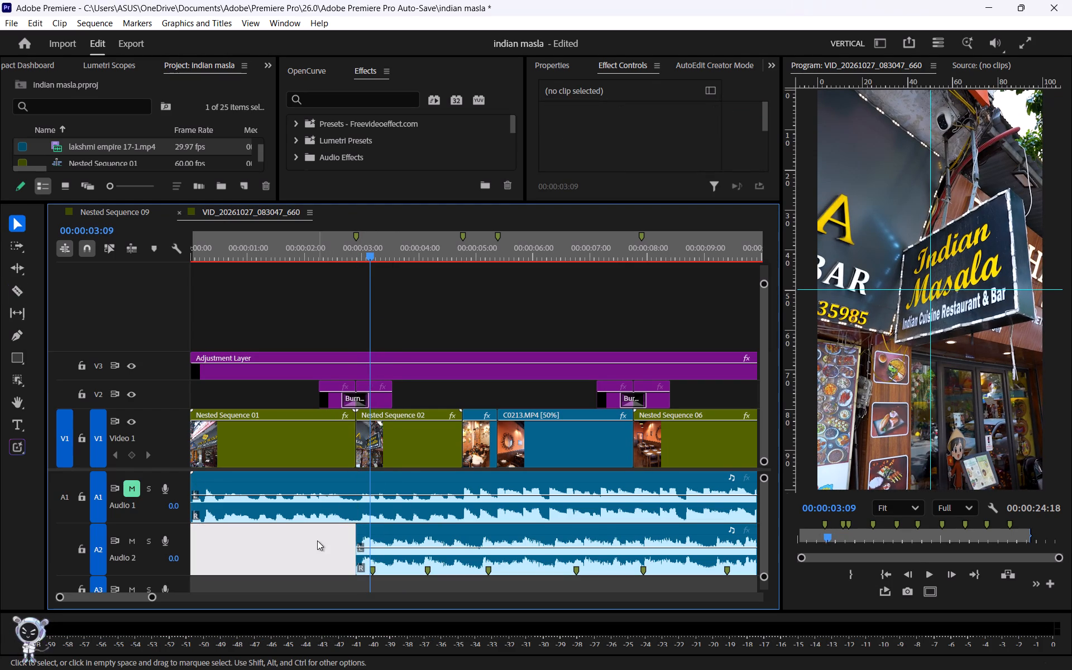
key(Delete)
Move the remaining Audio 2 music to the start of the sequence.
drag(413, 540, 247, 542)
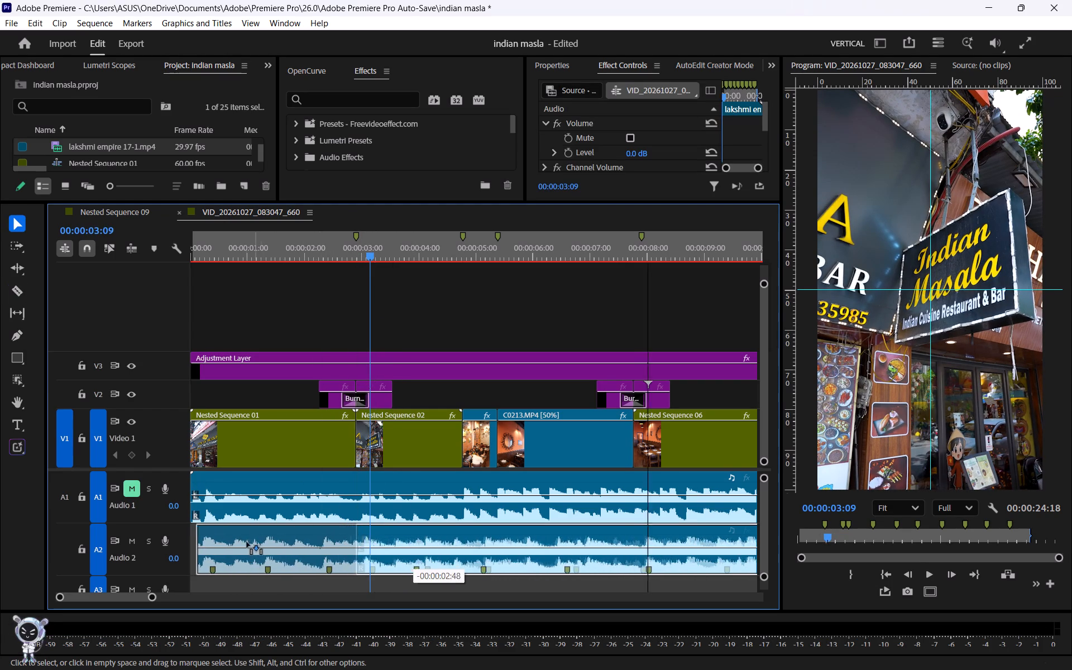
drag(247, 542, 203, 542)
Play the sequence from the start to check the timing of the shifted music.
drag(230, 248, 166, 233)
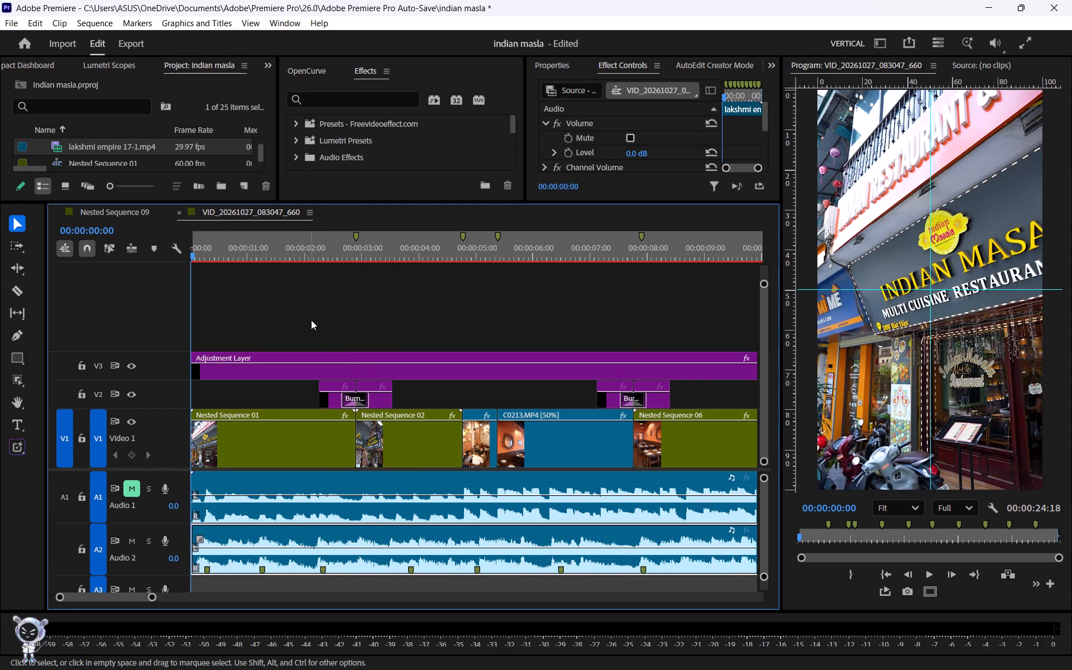
key(space)
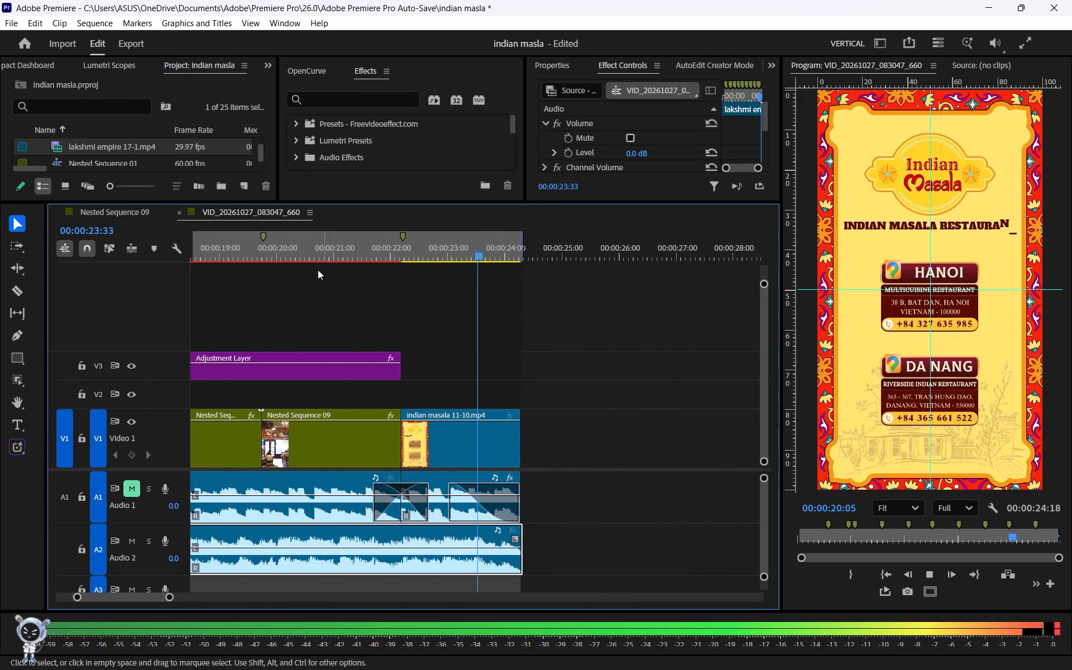
drag(299, 253, 0, 316)
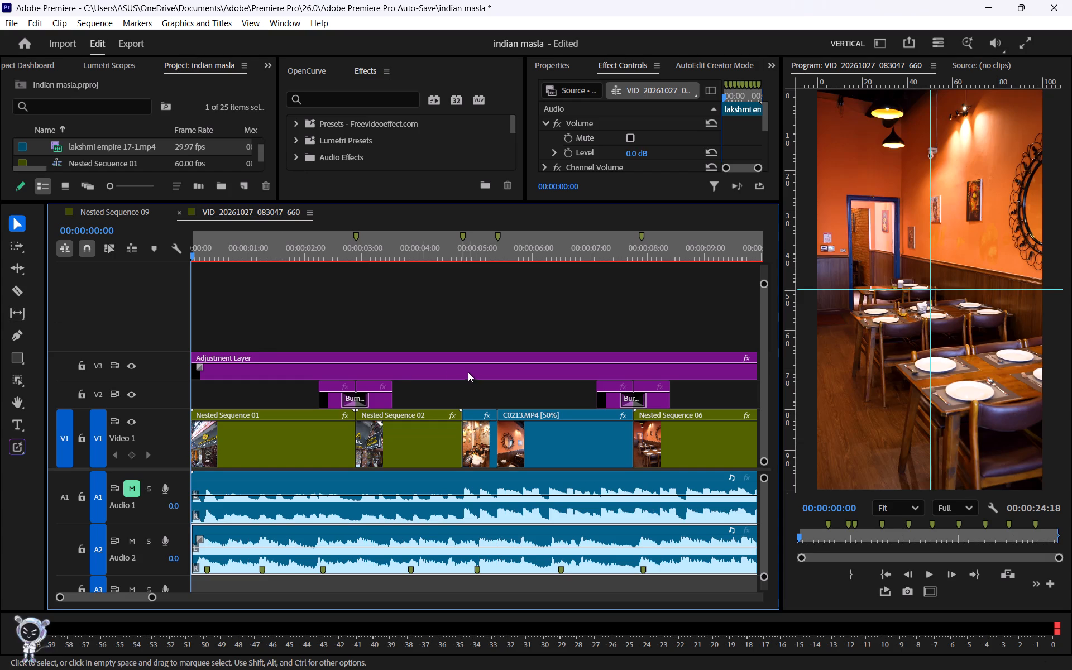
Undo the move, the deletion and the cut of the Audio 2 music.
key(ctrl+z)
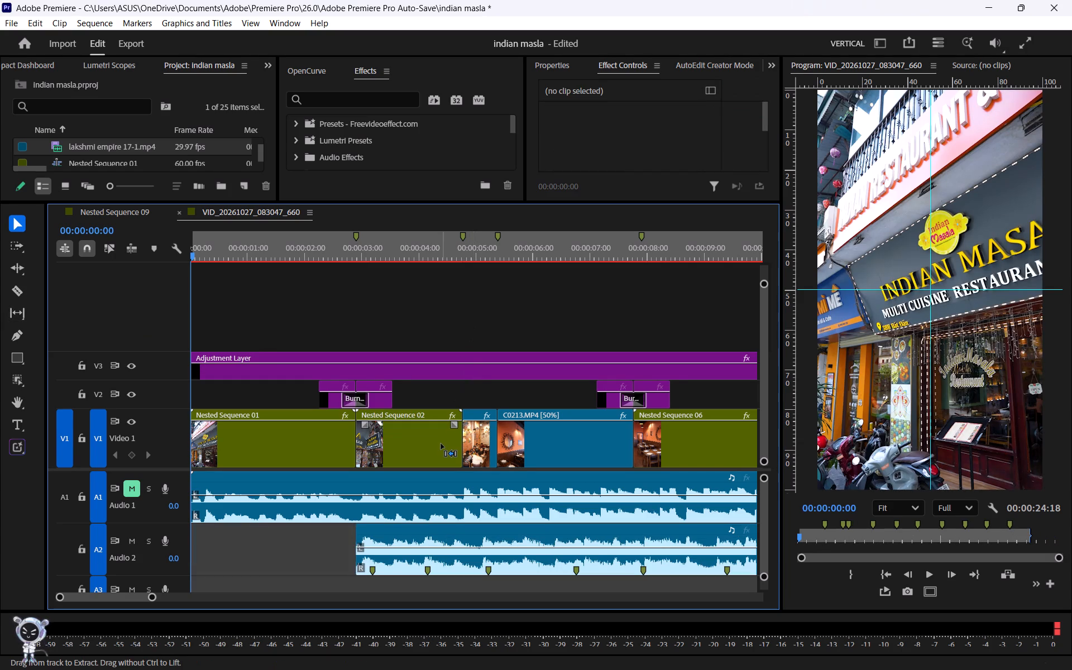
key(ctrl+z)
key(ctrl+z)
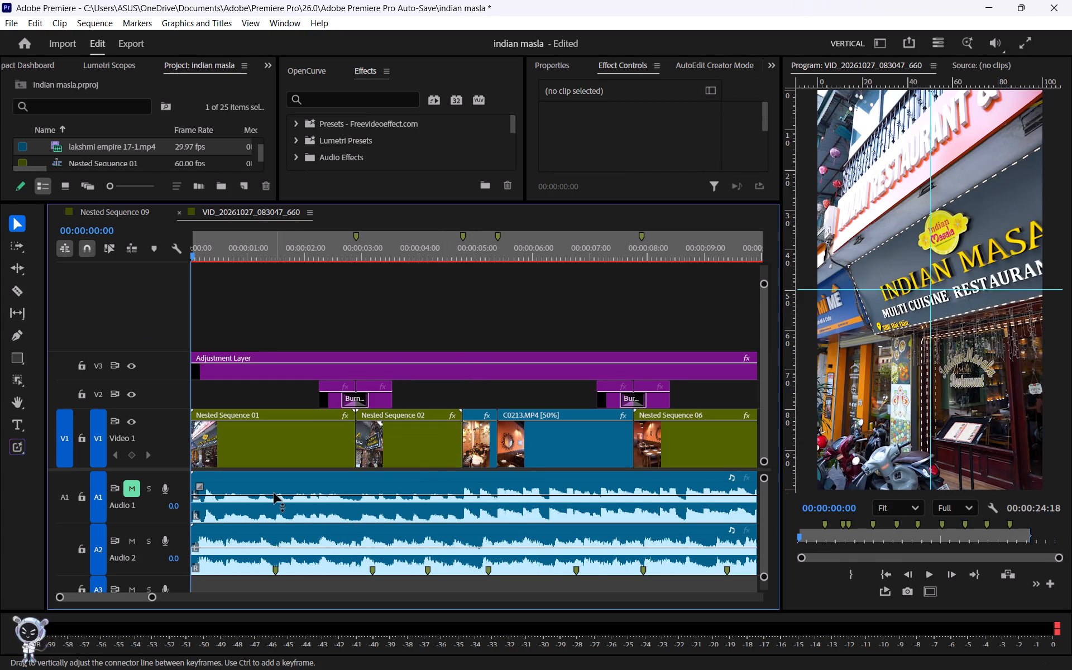
Replay the opening to find the music beat, and trim the start of Nested Sequence 02 to 00:00:03:10.
key(space)
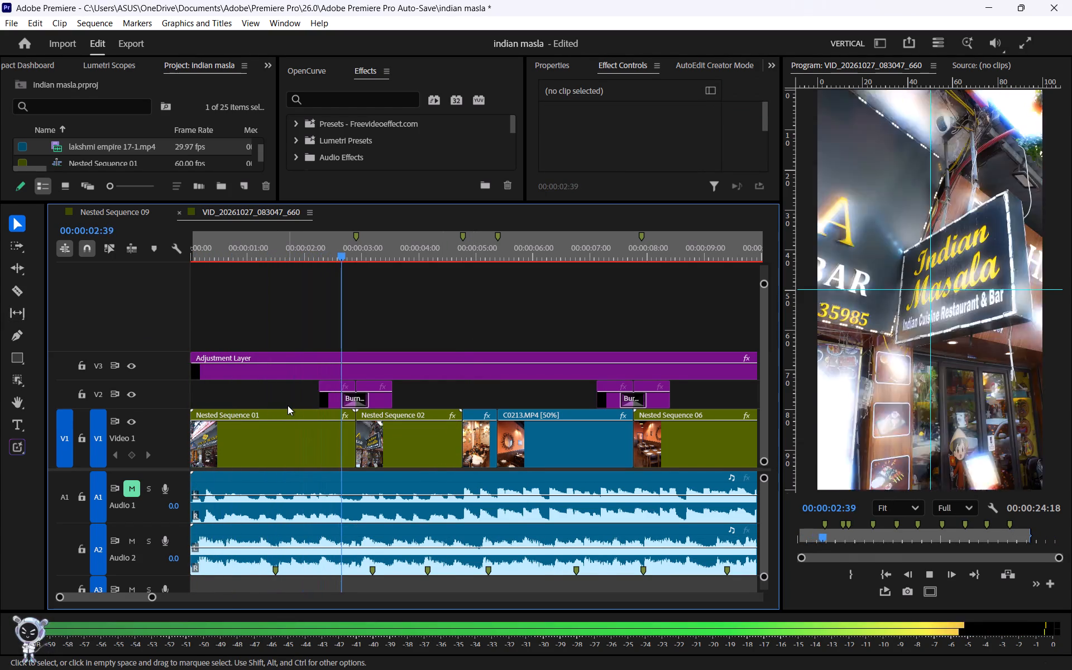
key(space)
key(space)
key(space)
drag(411, 250, 398, 248)
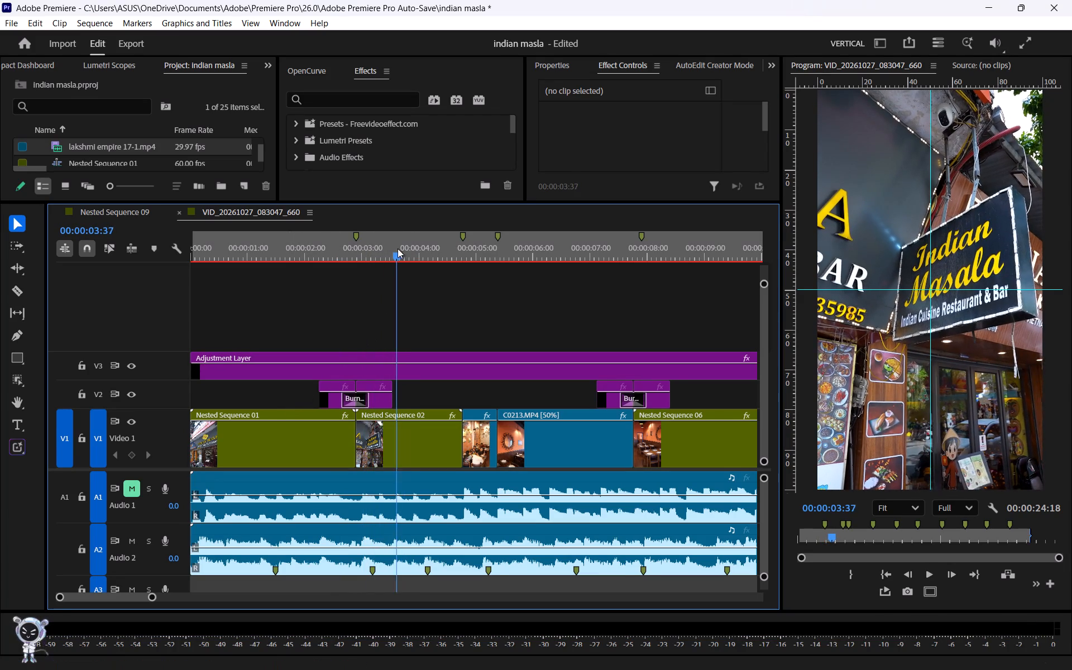
drag(398, 248, 374, 247)
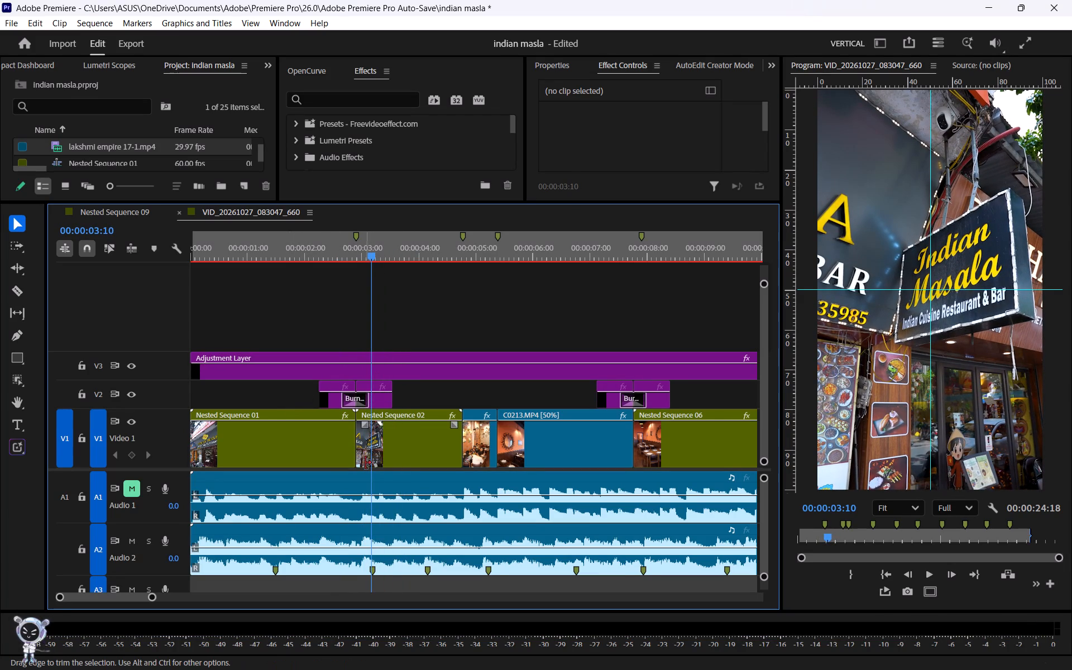
drag(357, 462, 366, 462)
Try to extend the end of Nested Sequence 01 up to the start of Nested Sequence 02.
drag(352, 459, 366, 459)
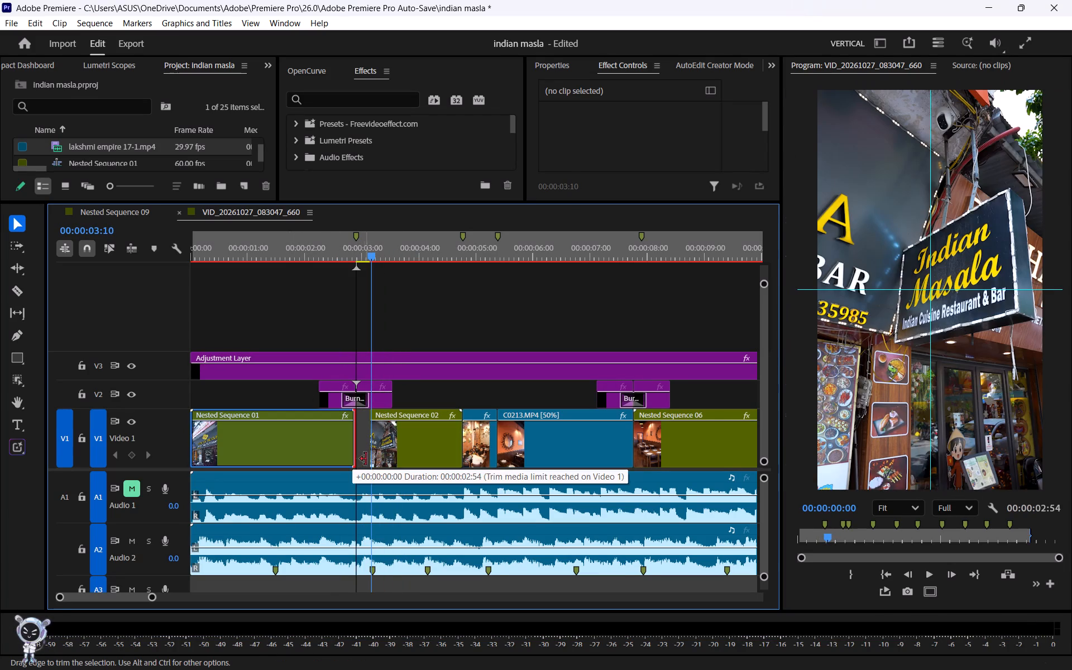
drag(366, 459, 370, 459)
Open Nested Sequence 01 and lengthen its C0030.MP4 clip by extending the clip's end.
double_click(344, 454)
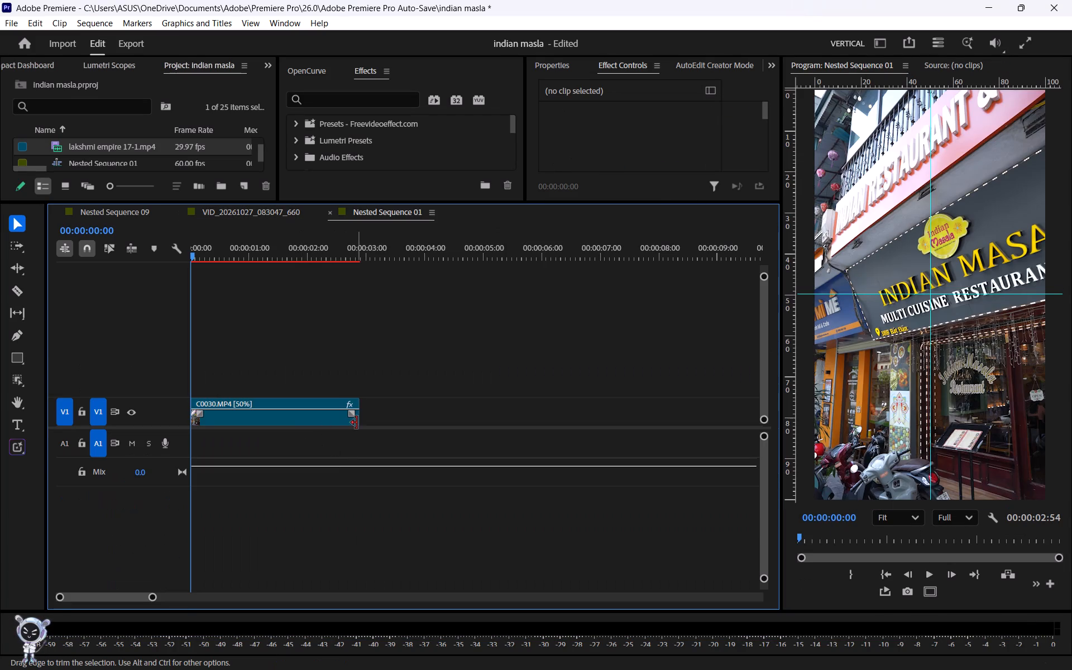
drag(360, 423, 402, 423)
Return to the VID_20261027_083047_660 sequence and extend the end of Nested Sequence 01 to close the gap before Nested Sequence 02.
click(132, 211)
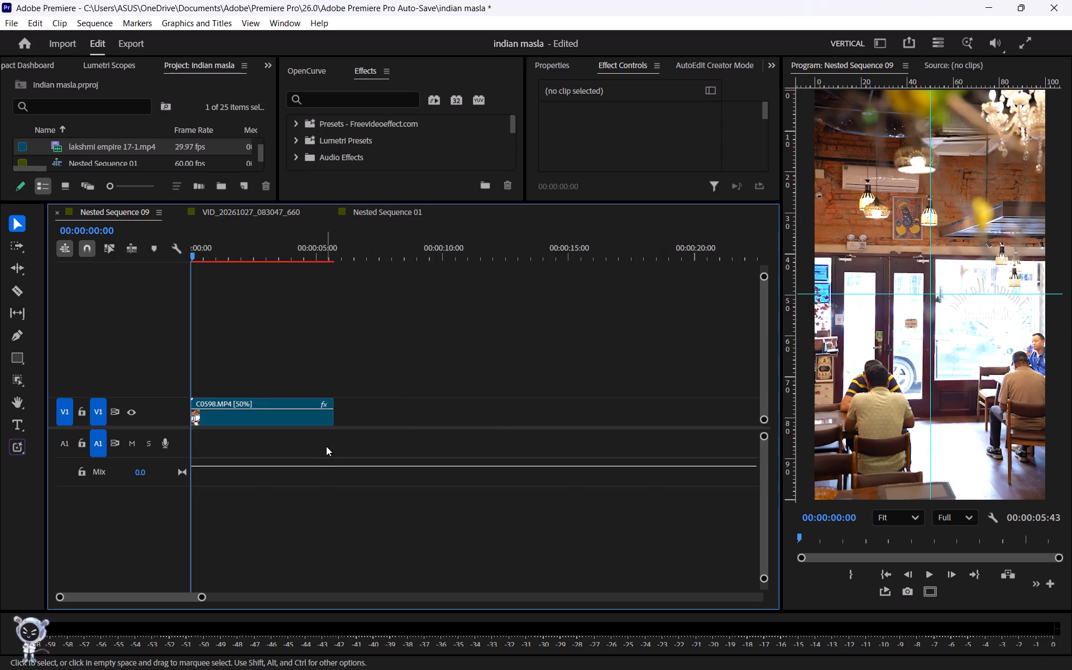
click(243, 210)
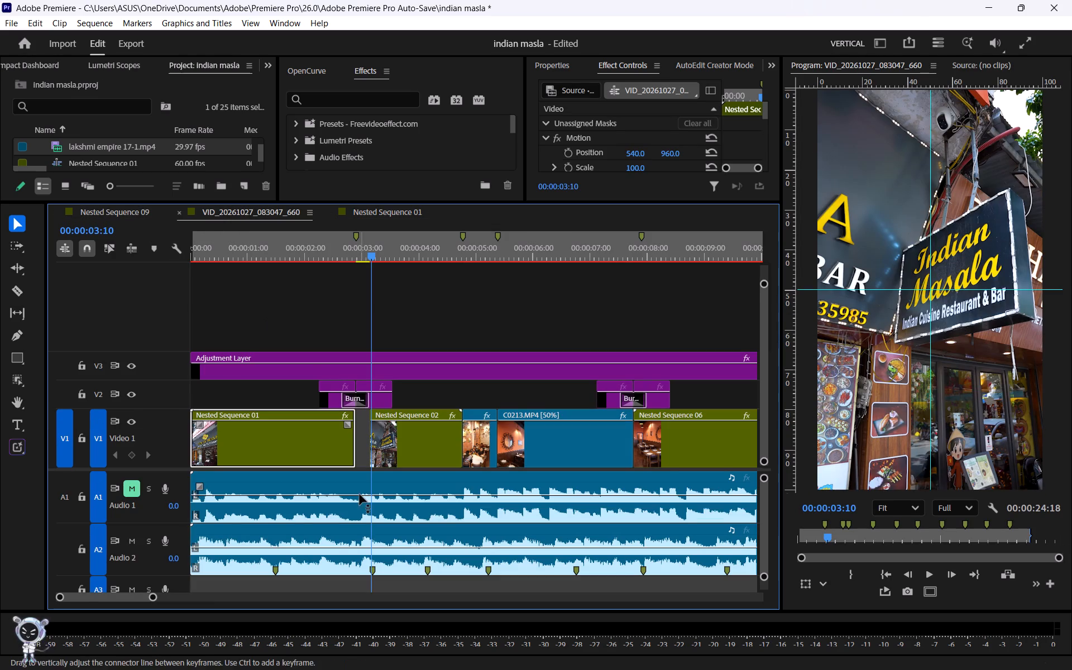
drag(355, 457, 379, 458)
Rerun the Warp Stabilizer analysis on the extended Nested Sequence 01.
click(351, 446)
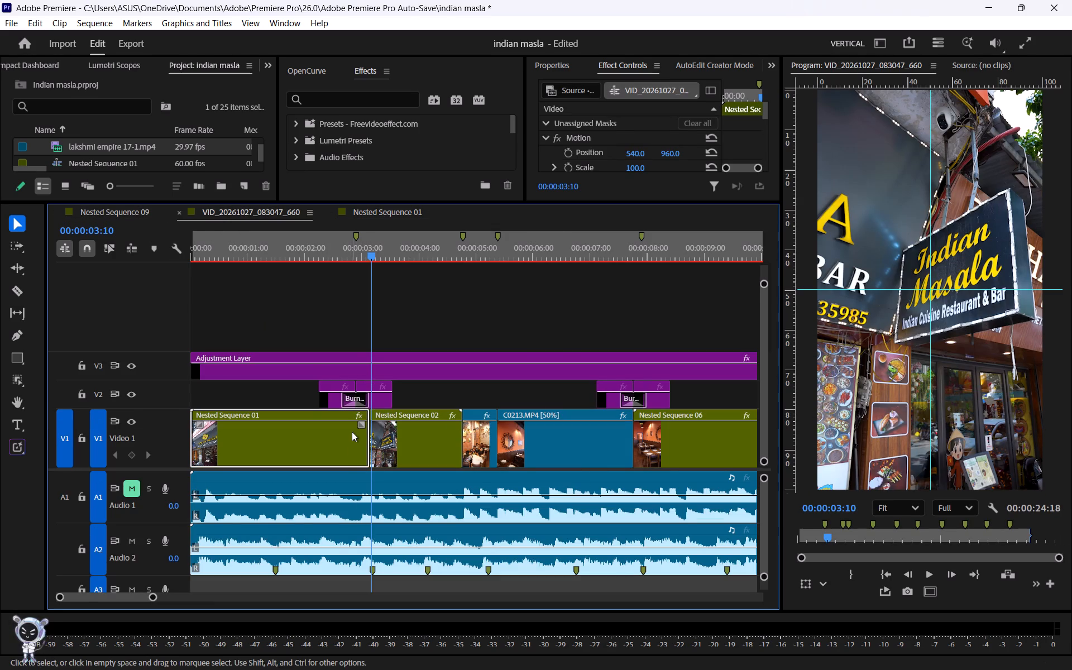
scroll(622, 141, down, 16)
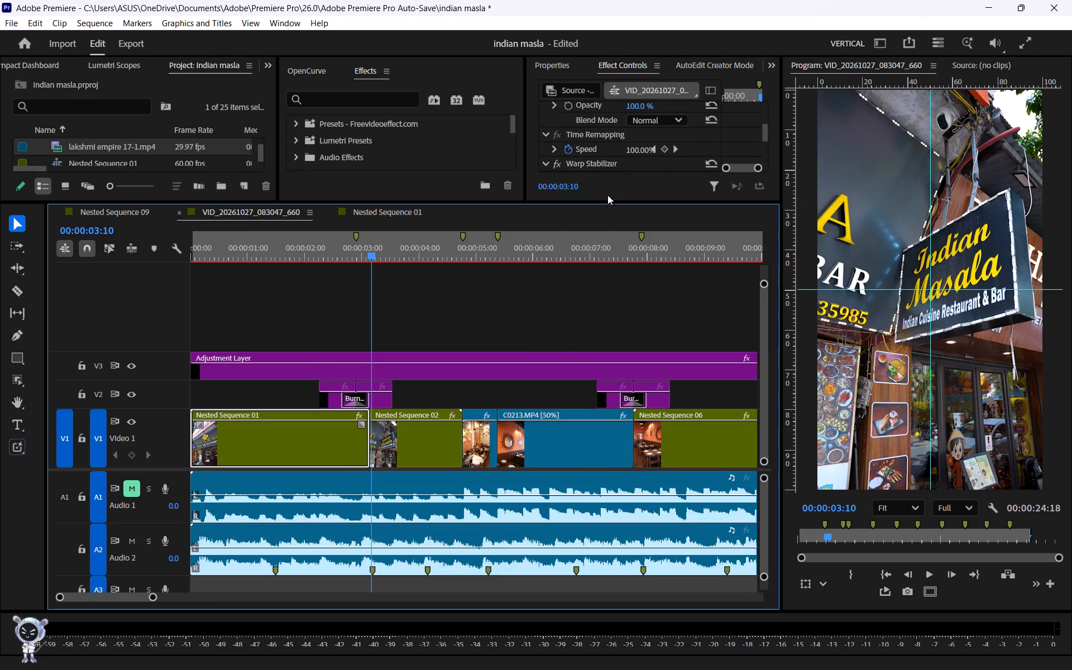
drag(587, 203, 588, 304)
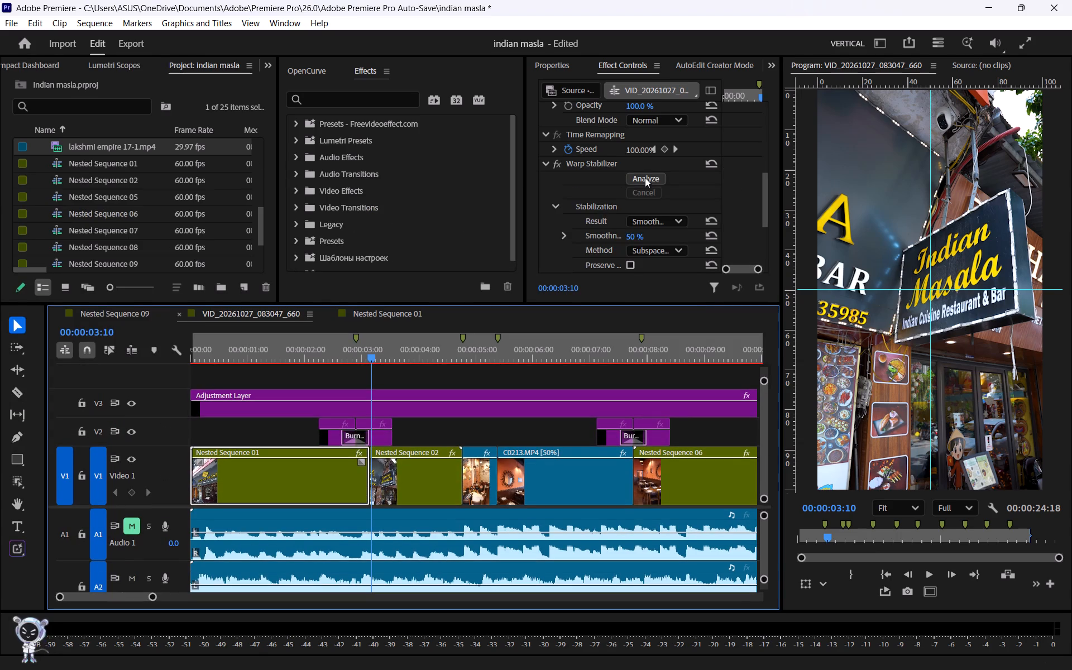
click(645, 178)
Play across the cut into Nested Sequence 02, and delete the short V1 clip between Nested Sequence 02 and C0213.MP4.
click(369, 352)
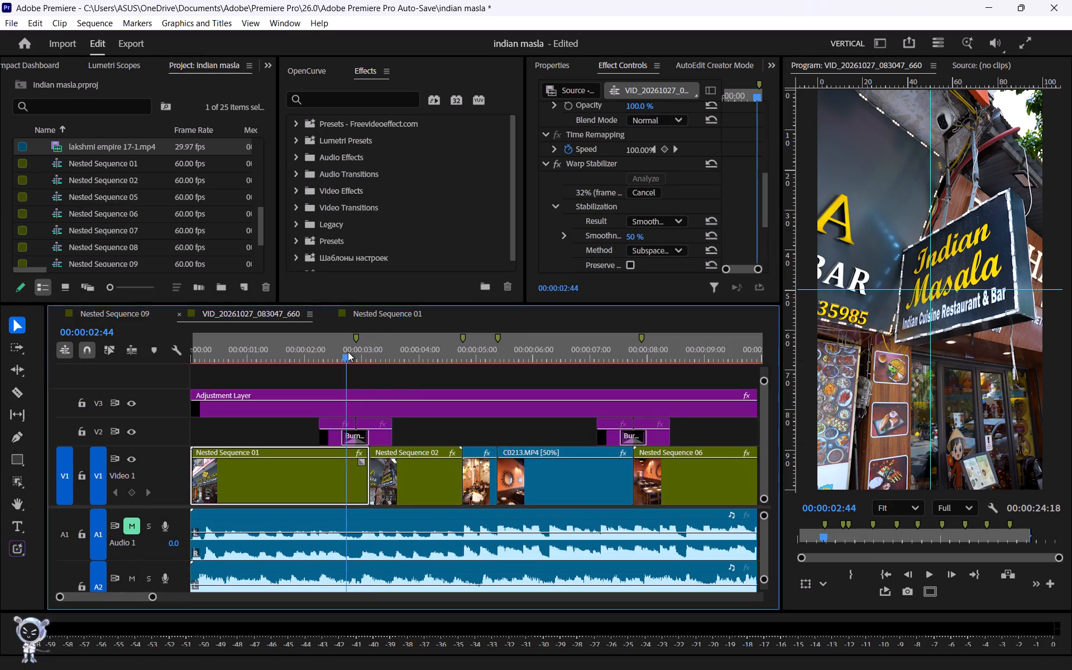
key(space)
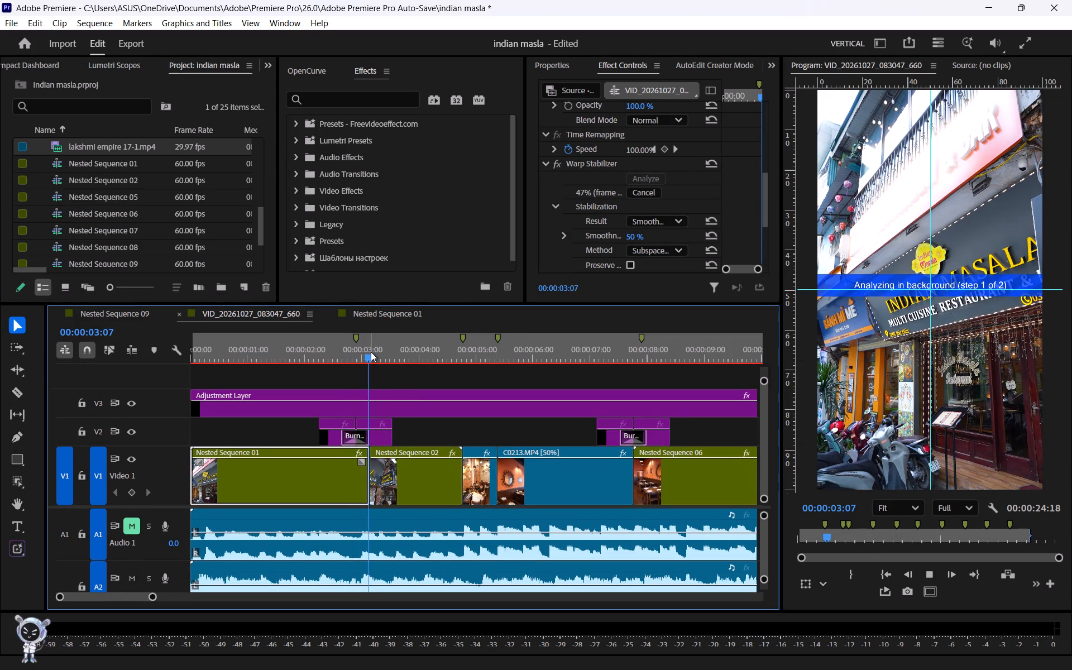
ctrl+scroll(173, 521, down, 5)
ctrl+scroll(174, 521, up, 3)
key(space)
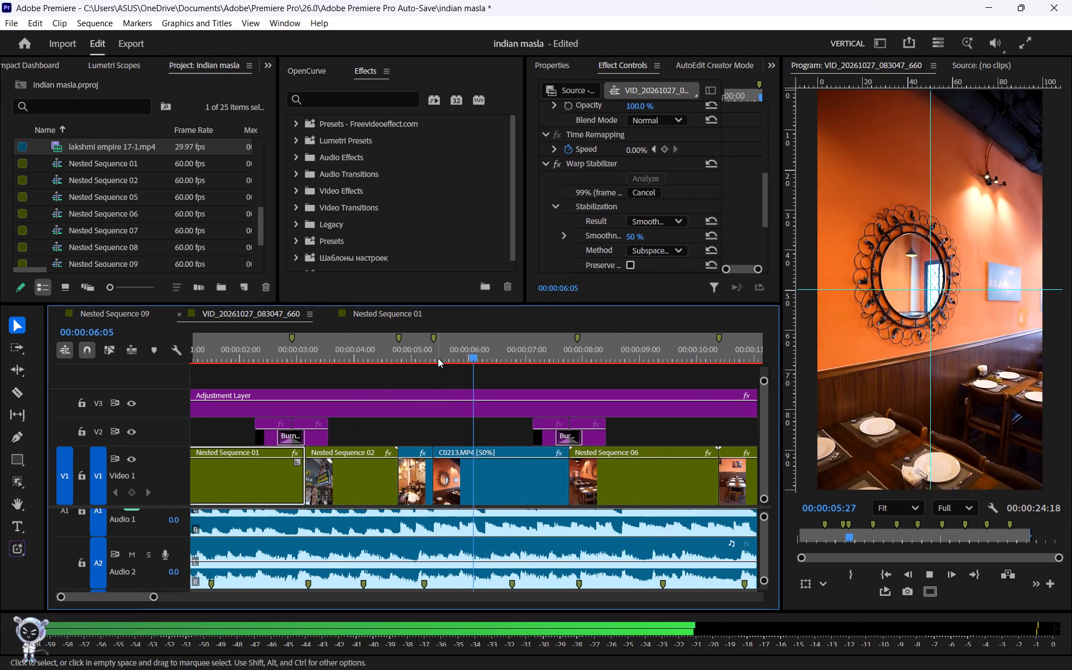
drag(438, 358, 399, 357)
click(409, 499)
key(Delete)
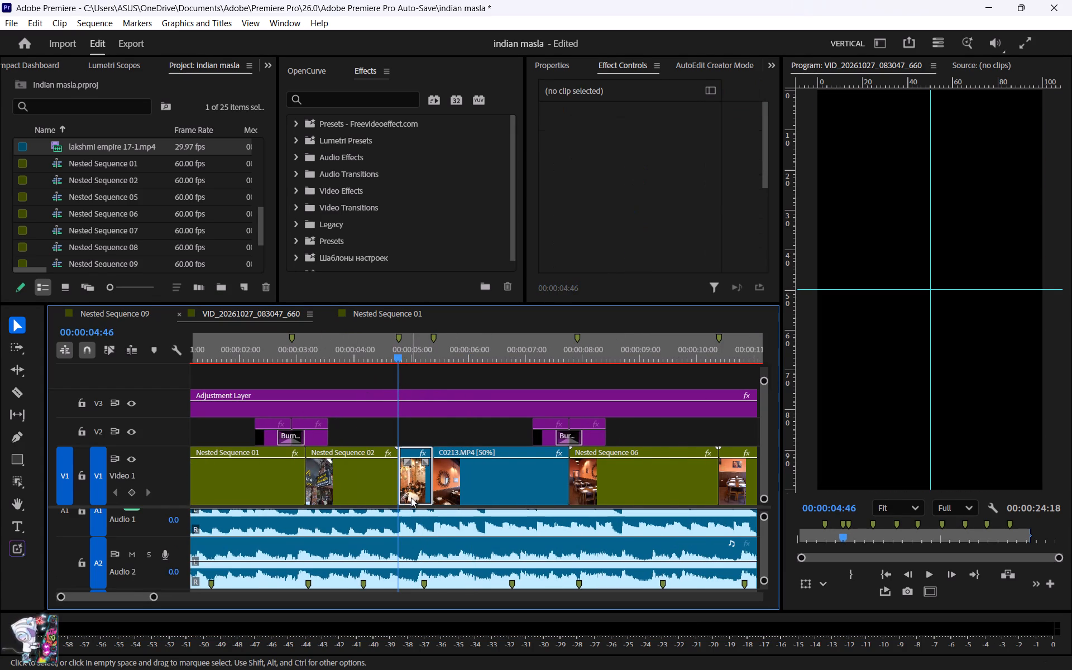
Open Nested Sequence 02 and extend the end of its C0026.MP4 clip to about 00:00:03:44.
double_click(377, 494)
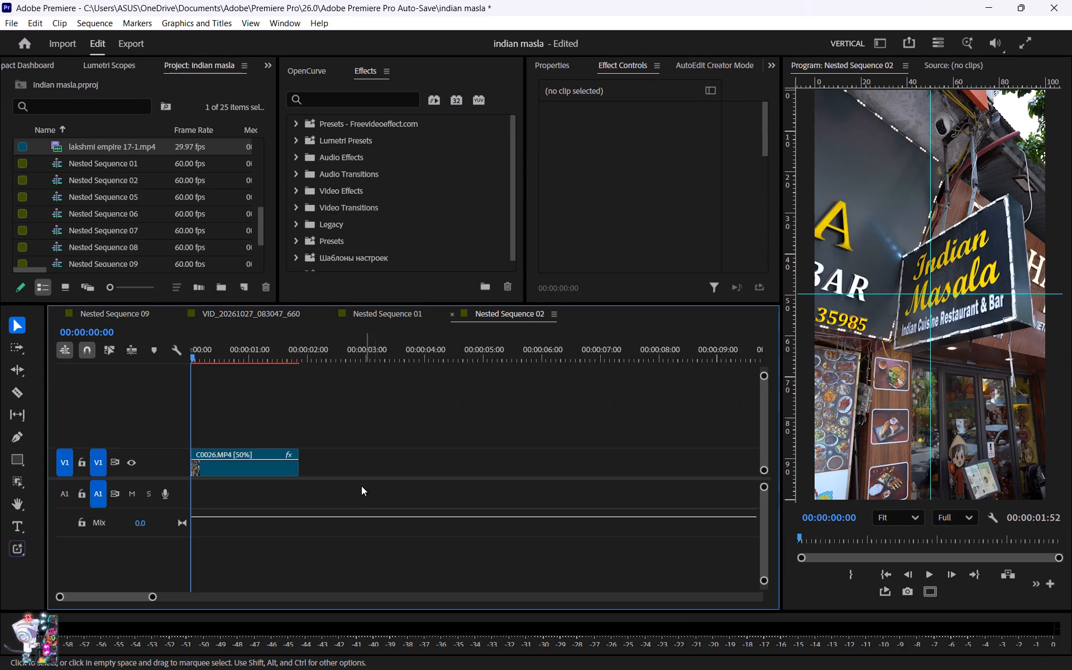
drag(296, 466, 412, 471)
Back in VID_20261027_083047_660, extend Nested Sequence 02 to the music marker just after 00:00:05:00 and move C0213.MP4 against its end.
click(219, 317)
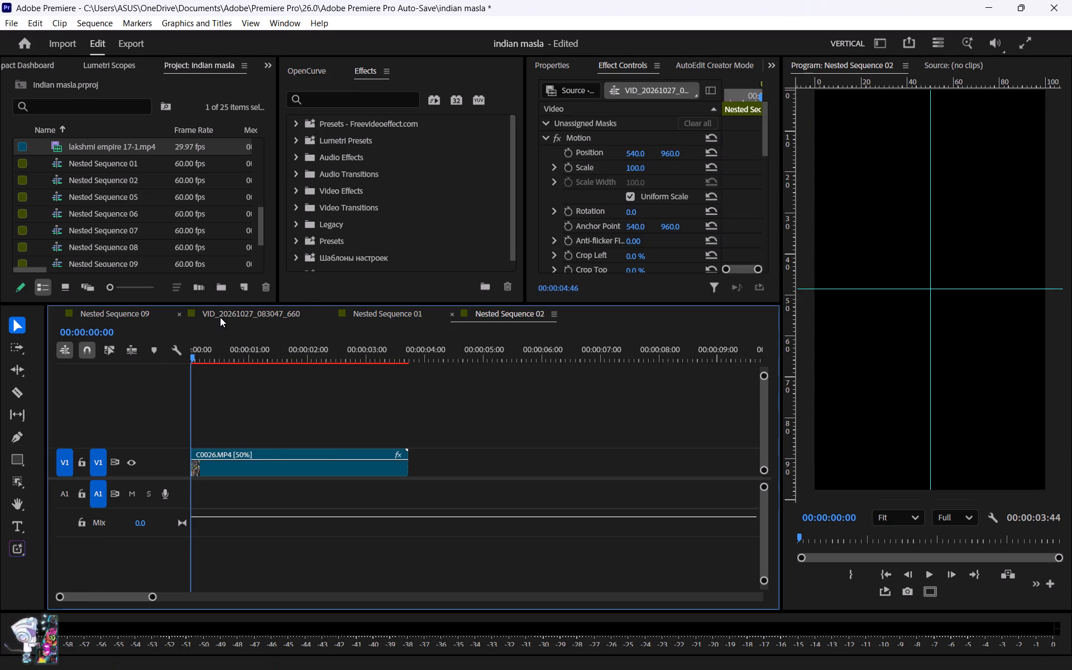
drag(401, 502, 425, 501)
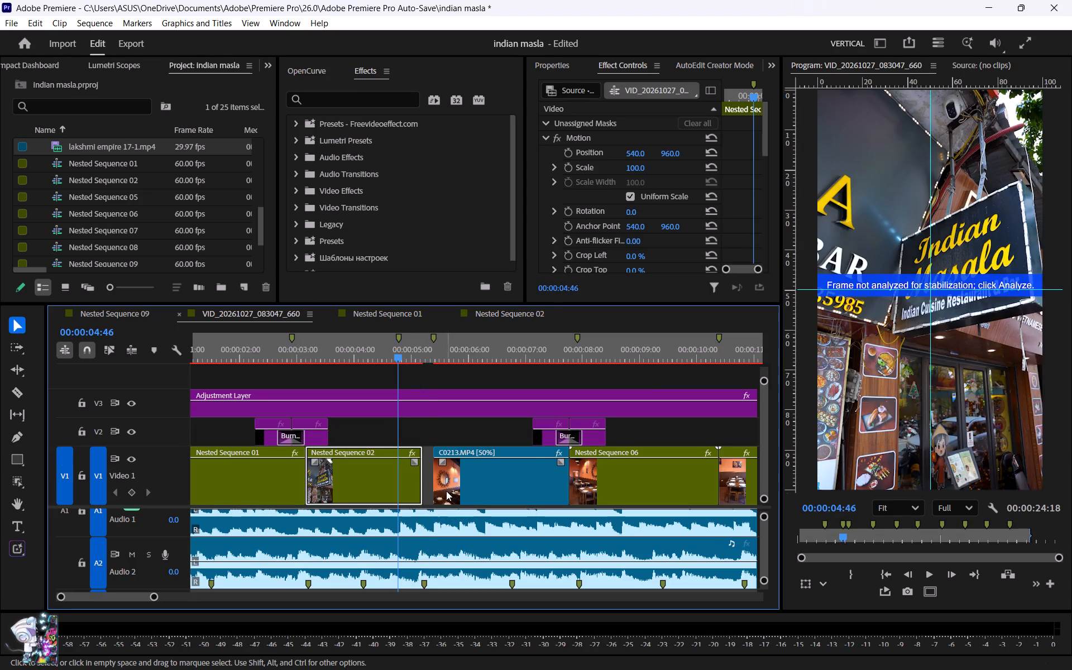
drag(448, 491, 441, 491)
Rerun the Warp Stabilizer analysis on the extended Nested Sequence 02.
scroll(627, 222, down, 6)
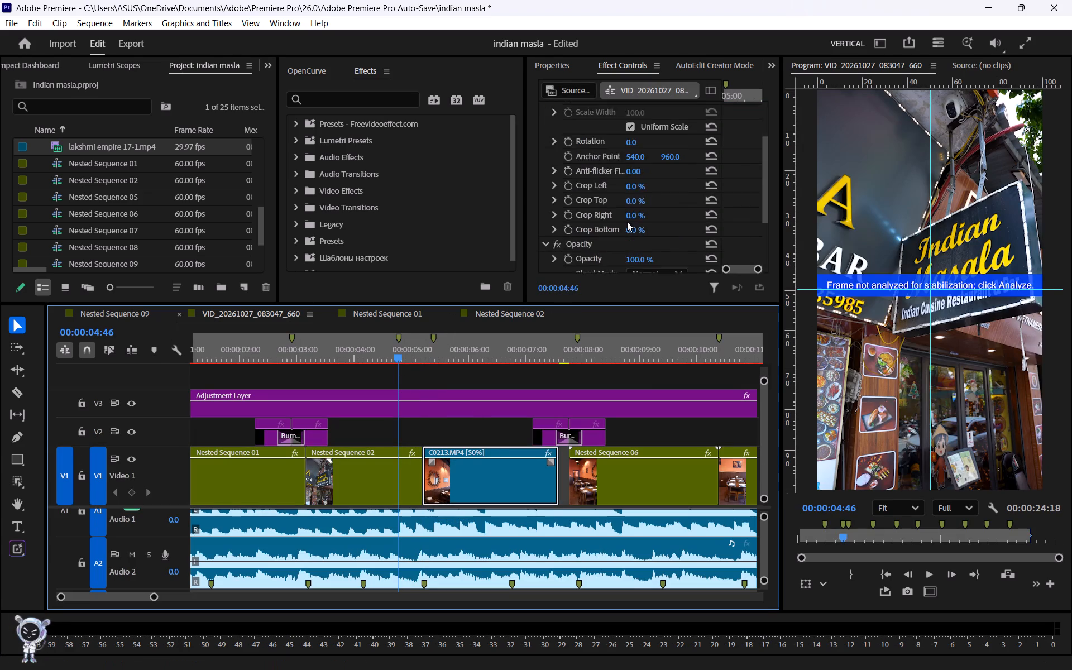
scroll(627, 222, down, 6)
click(381, 482)
scroll(697, 216, down, 12)
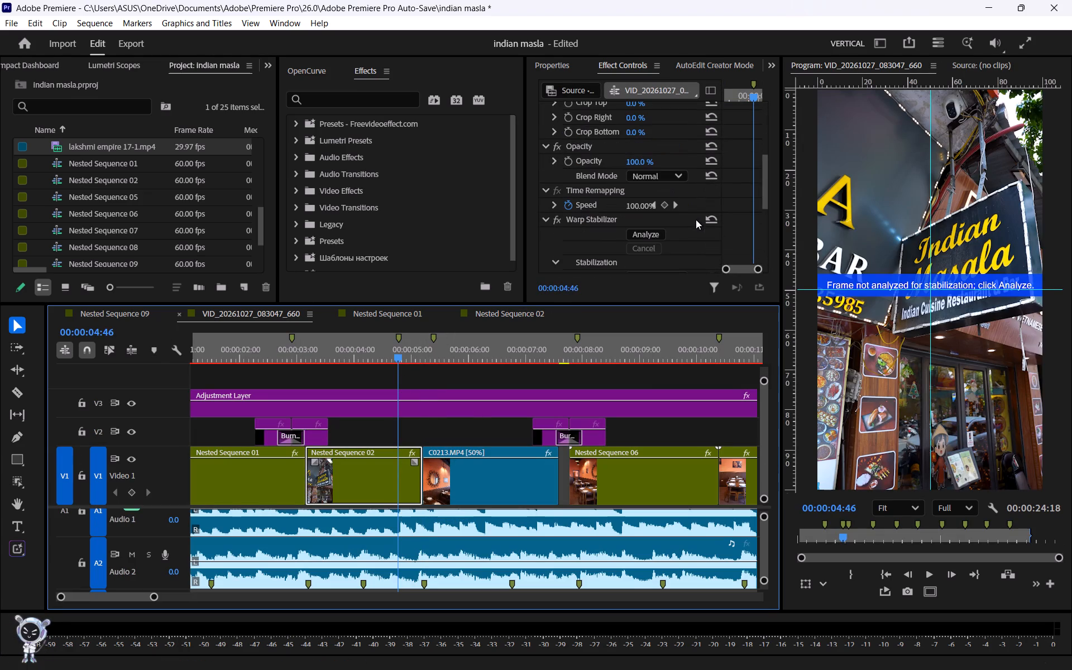
click(654, 232)
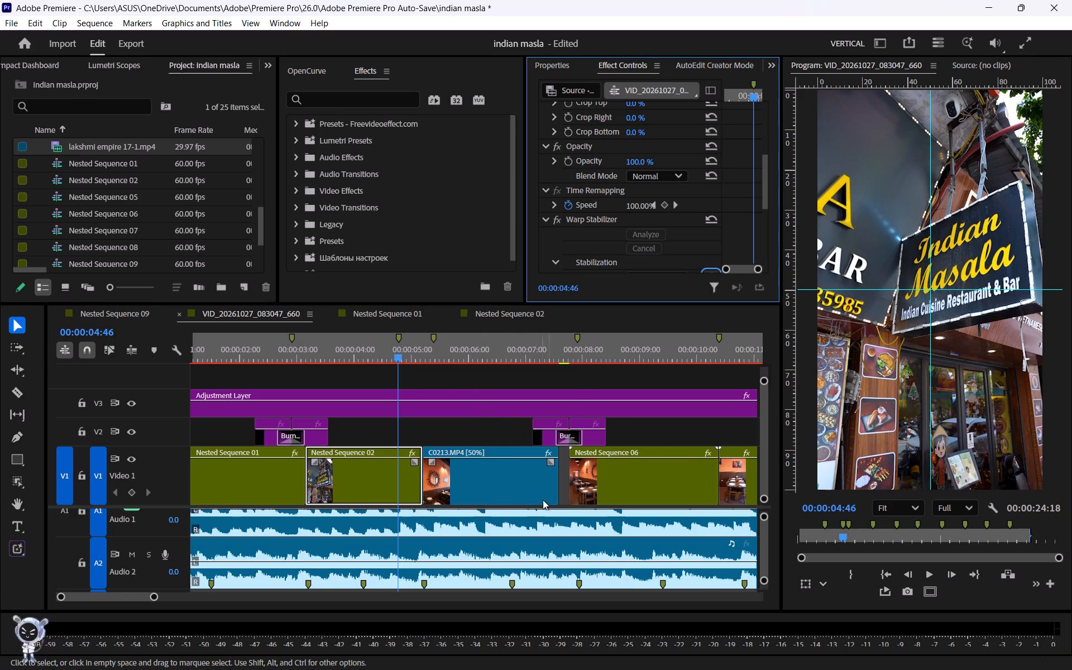
Replay the C0213.MP4 section to find the next music beat, and trim the clip's end to 00:00:06:46.
key(space)
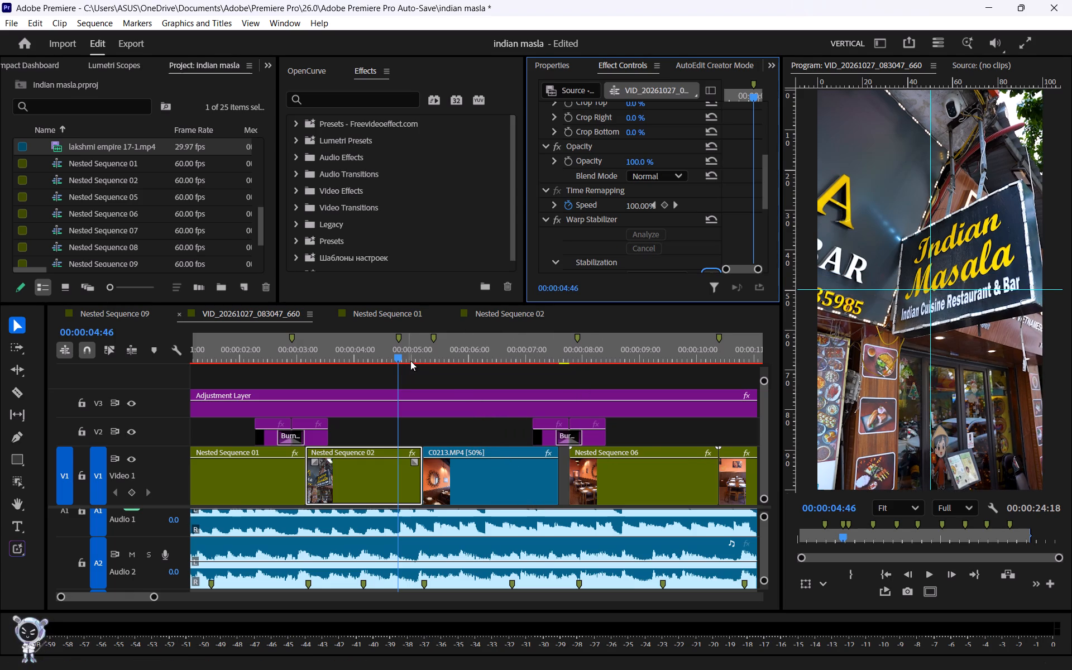
click(411, 374)
key(space)
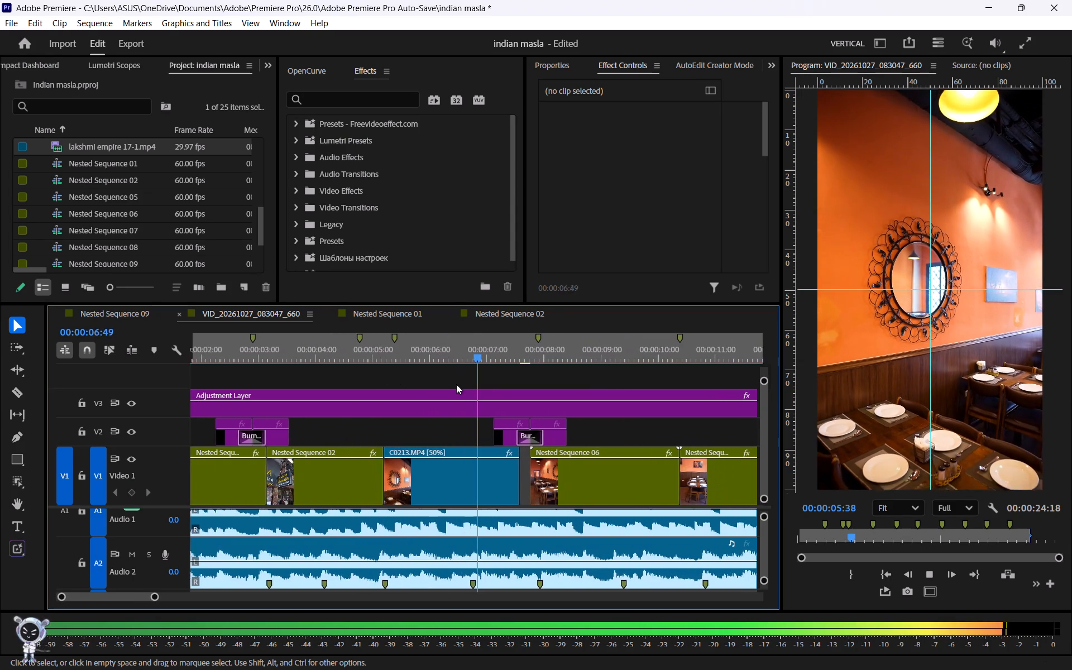
key(space)
drag(472, 356, 427, 351)
key(space)
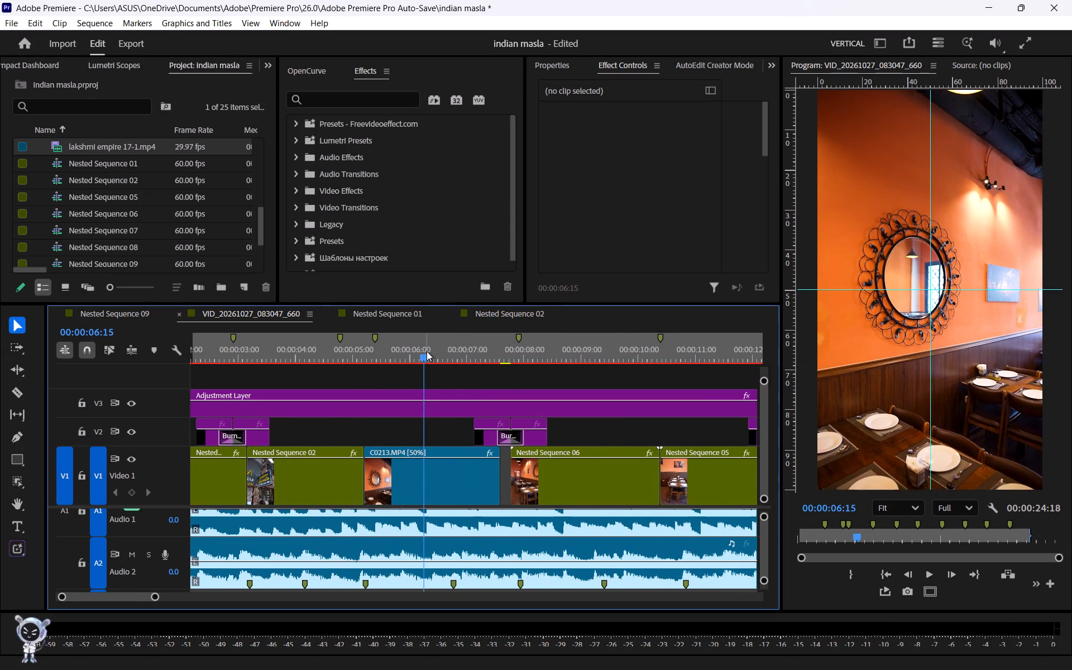
key(space)
drag(473, 355, 470, 355)
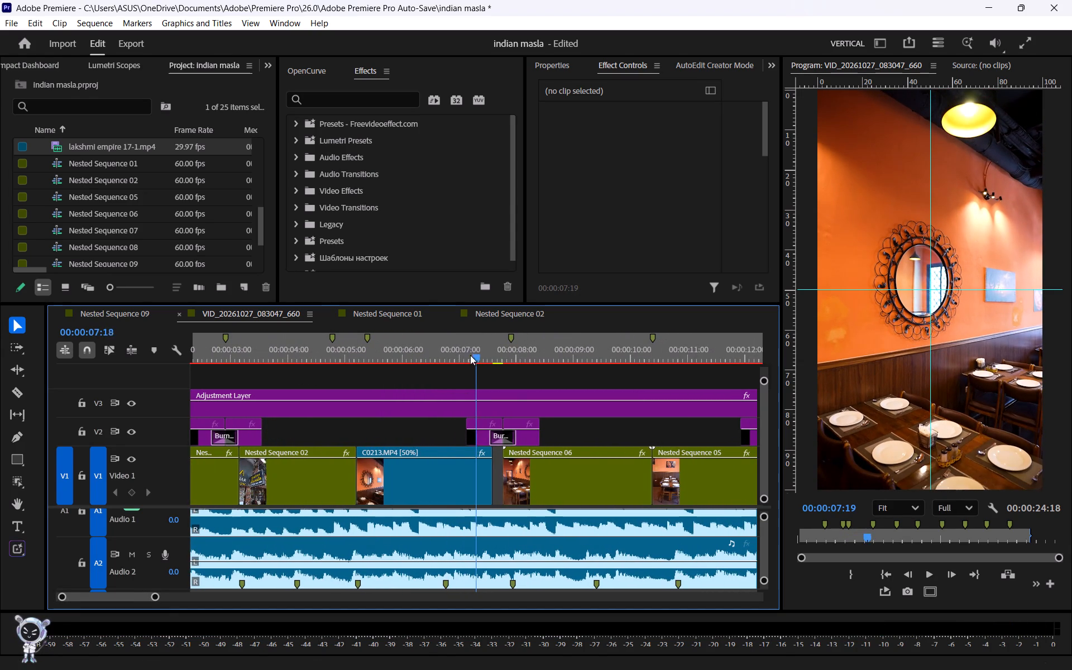
drag(470, 355, 442, 355)
drag(413, 358, 376, 357)
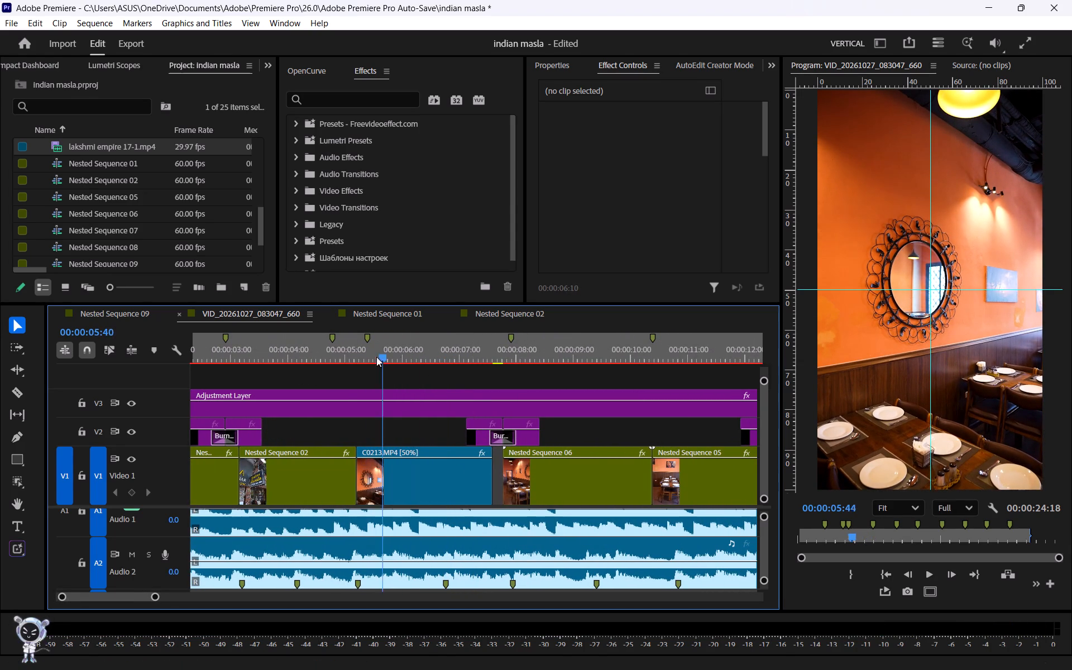
drag(376, 357, 358, 357)
key(space)
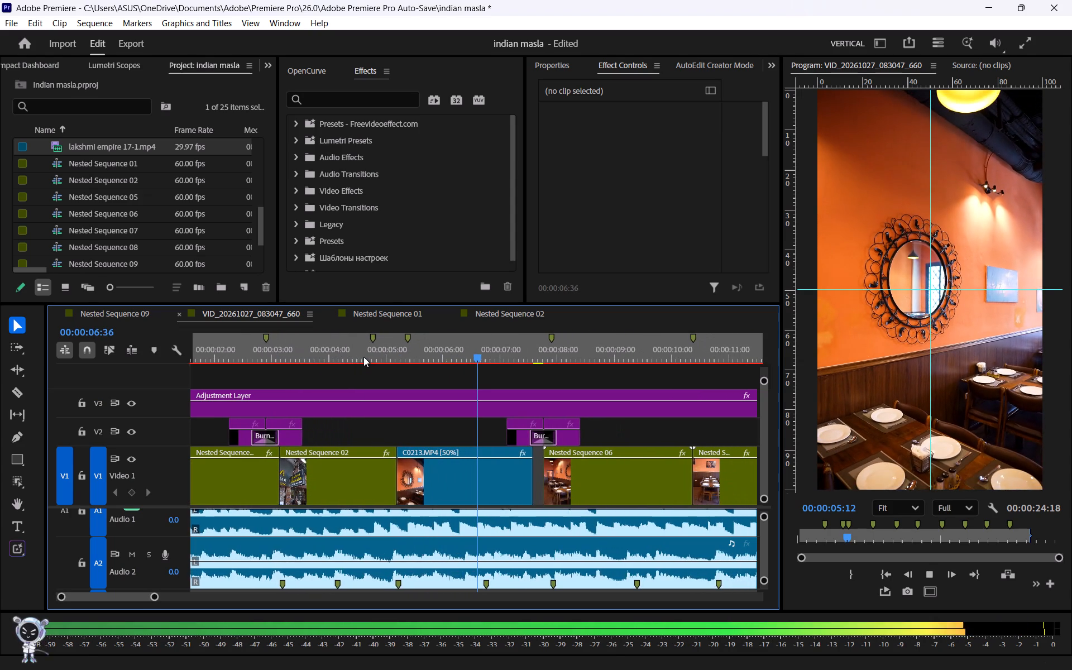
key(space)
drag(481, 343, 482, 352)
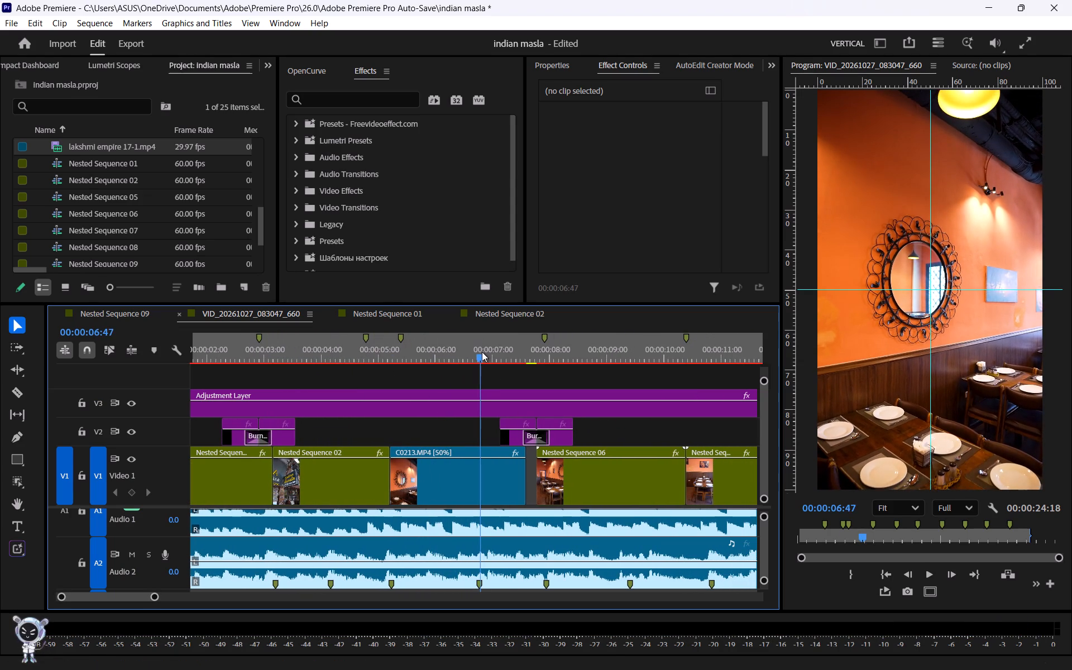
drag(482, 352, 483, 352)
click(483, 352)
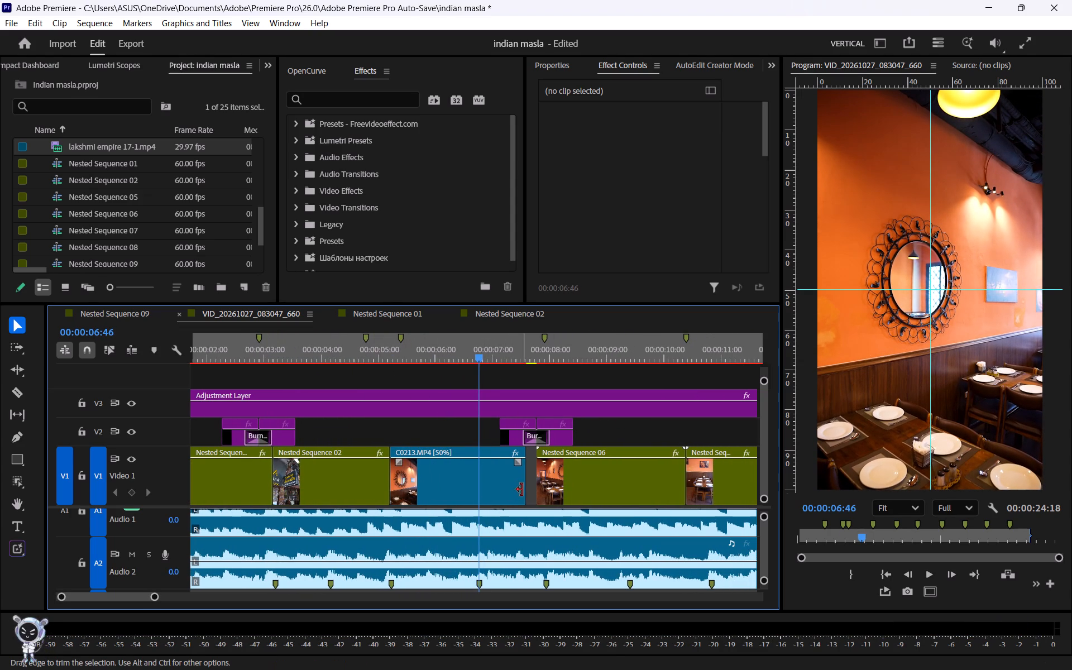
drag(522, 490, 476, 490)
Move the second pair of V2 clips with the Burn transition and Nested Sequence 06 earlier to meet the 00:00:06:46 cut.
drag(604, 434, 509, 433)
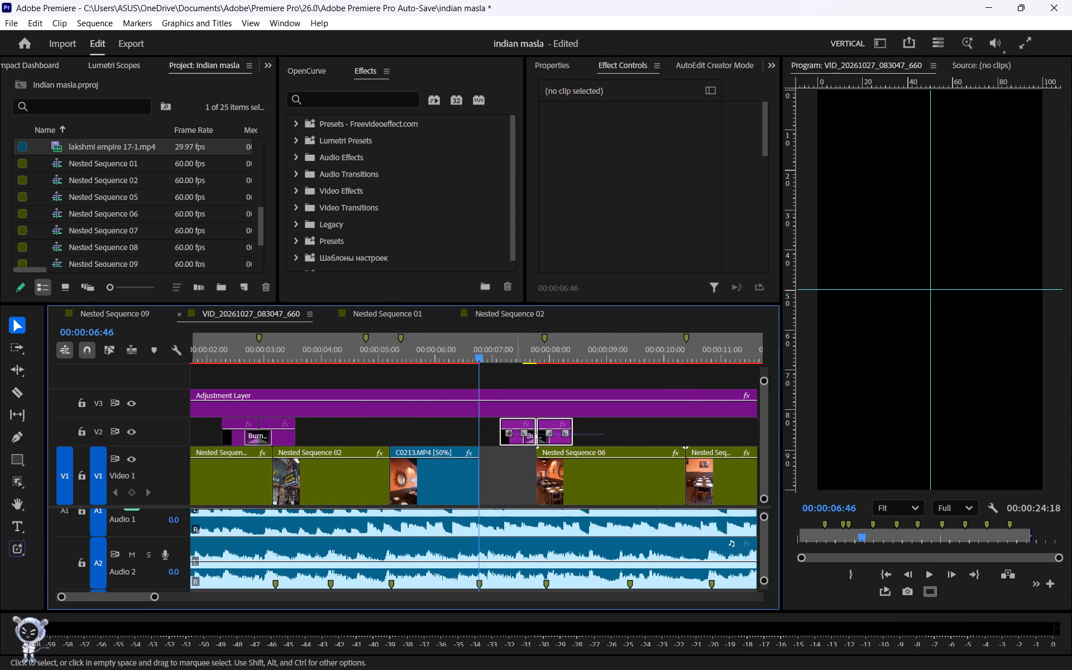
drag(509, 433, 499, 433)
drag(563, 440, 502, 439)
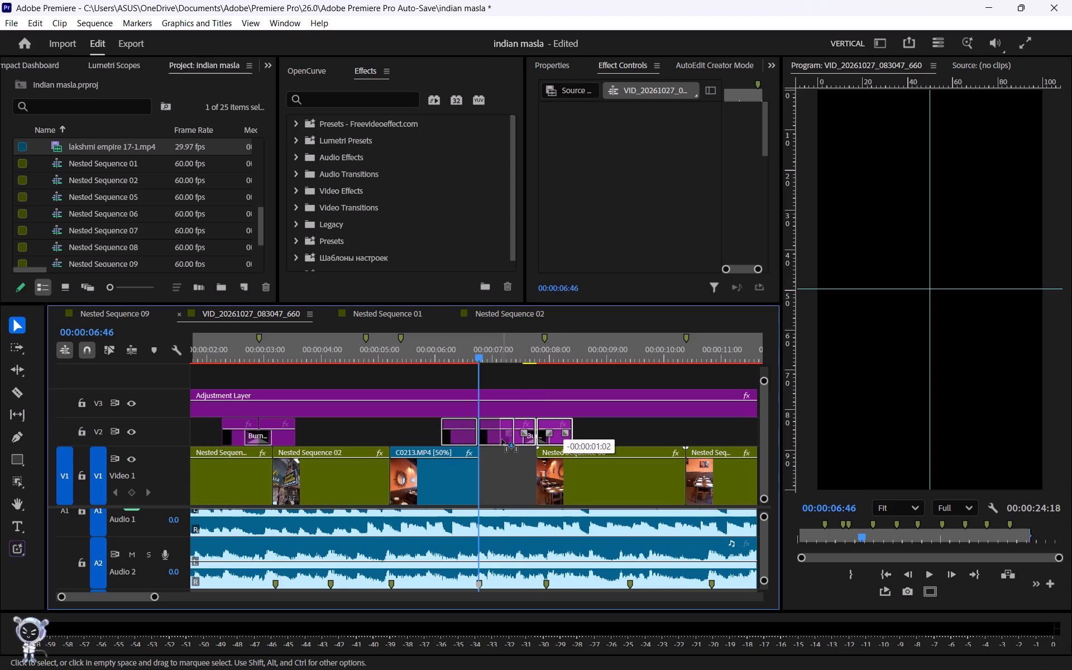
drag(502, 439, 507, 439)
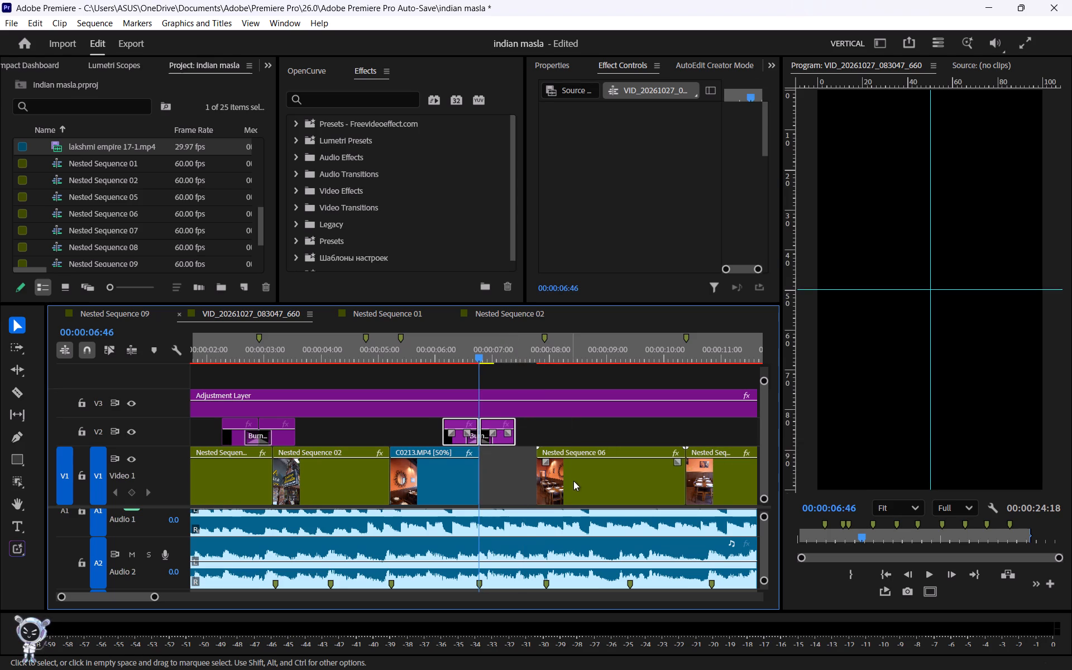
drag(574, 481, 521, 481)
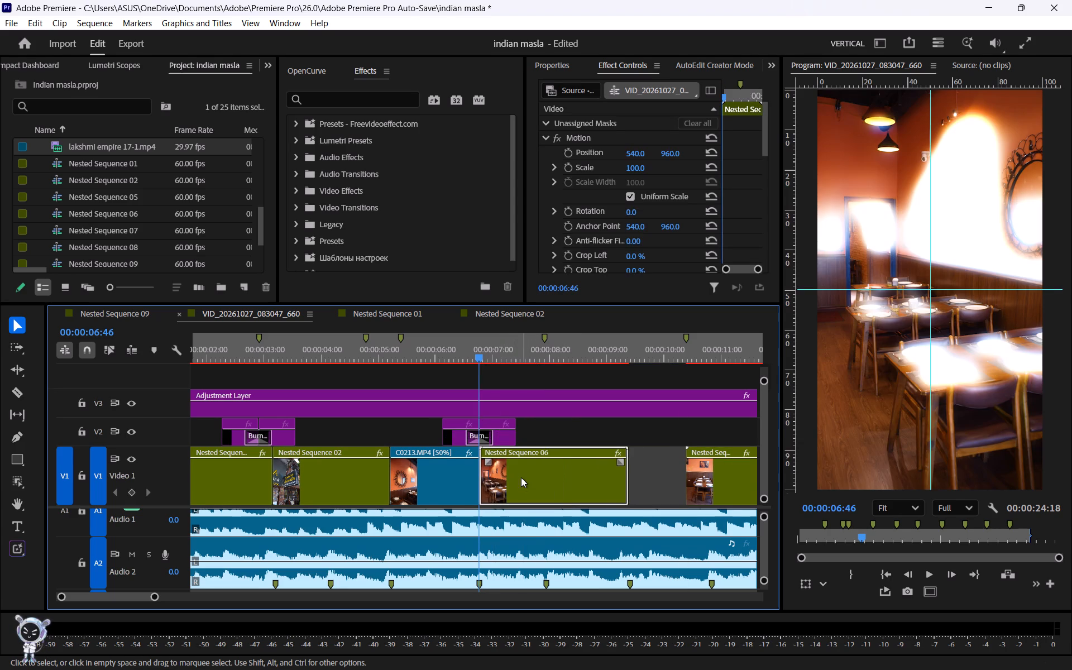
Set the playhead on the music marker at 00:00:09:24 and try to extend the end of Nested Sequence 06 to it.
scroll(520, 444, down, 4)
drag(509, 352, 540, 350)
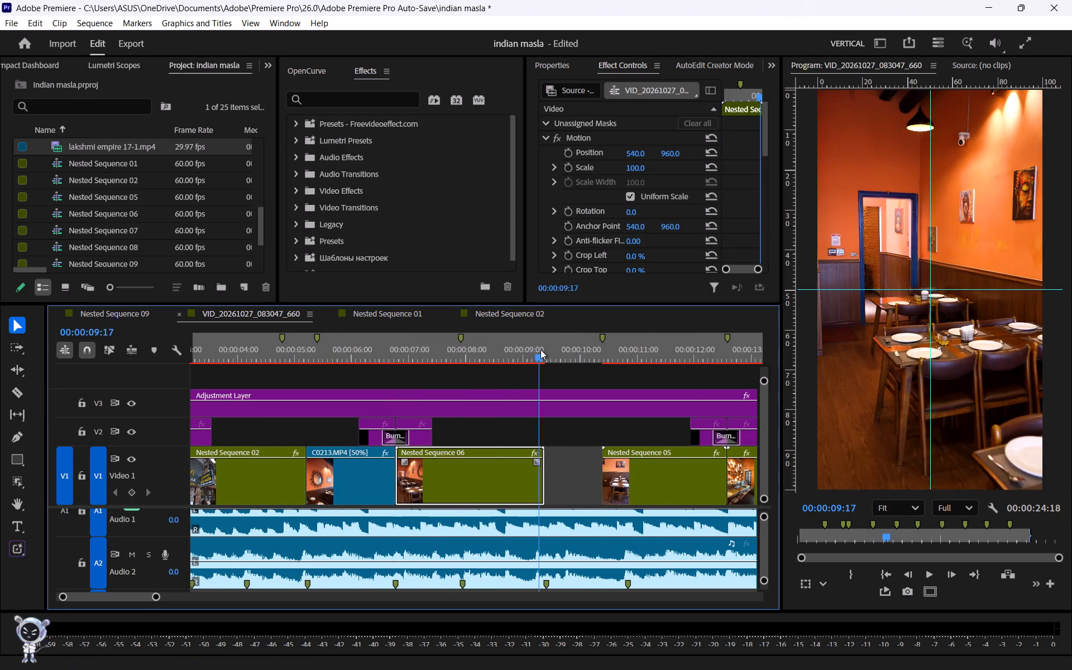
drag(540, 350, 548, 348)
click(543, 482)
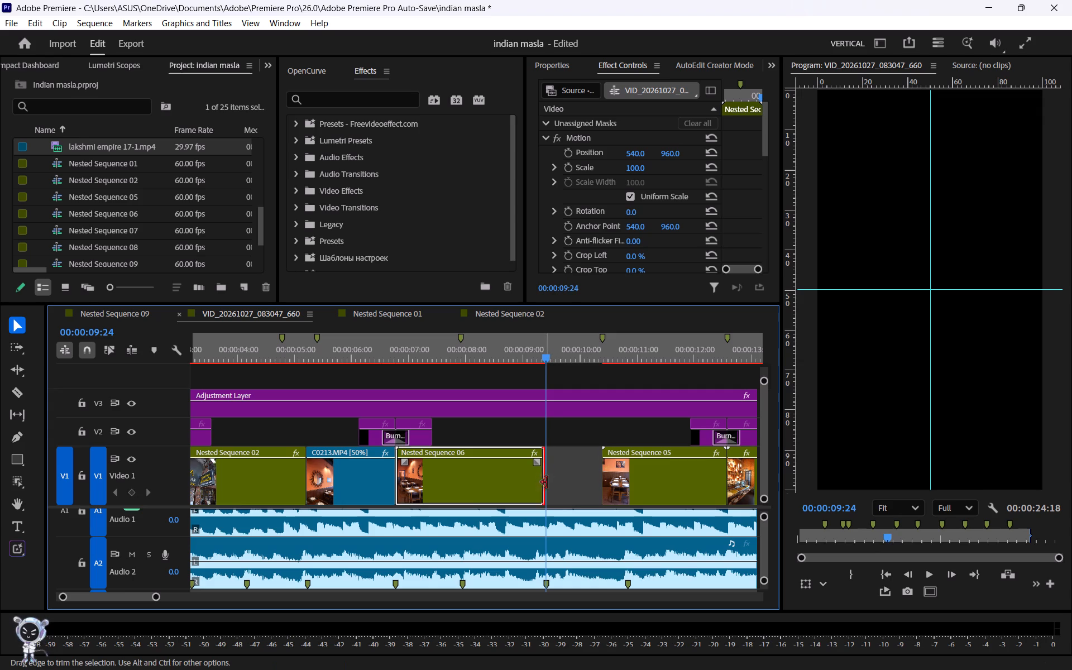
Open Nested Sequence 06 and extend the end of its C0224.MP4 clip to about 00:00:03:24.
double_click(529, 478)
scroll(283, 452, up, 7)
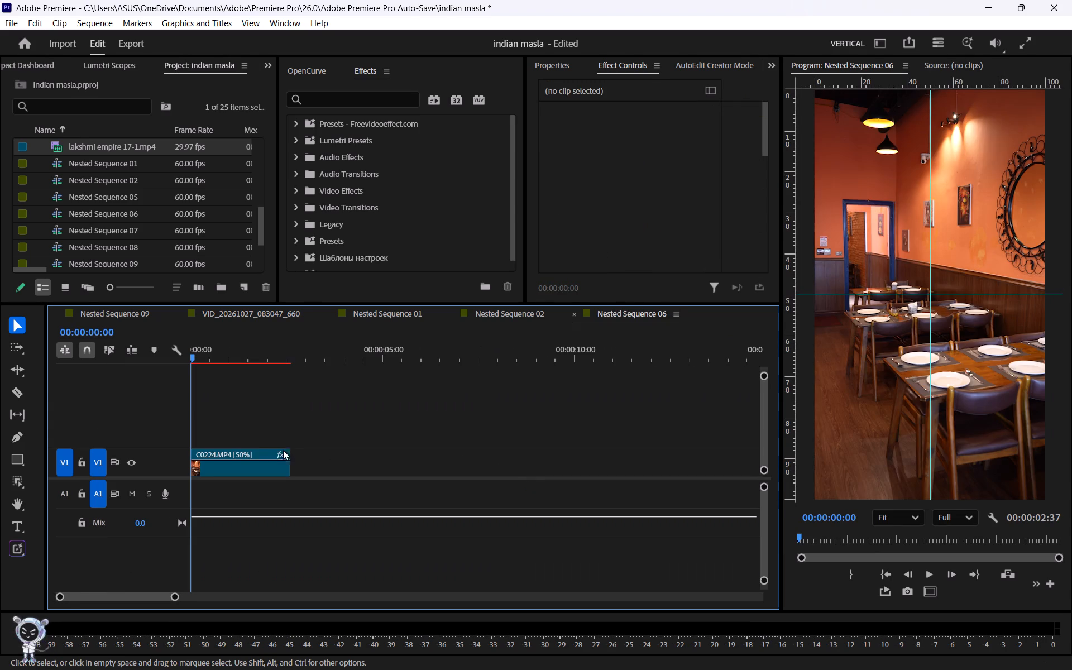
scroll(283, 450, up, 5)
drag(295, 468, 325, 468)
click(296, 468)
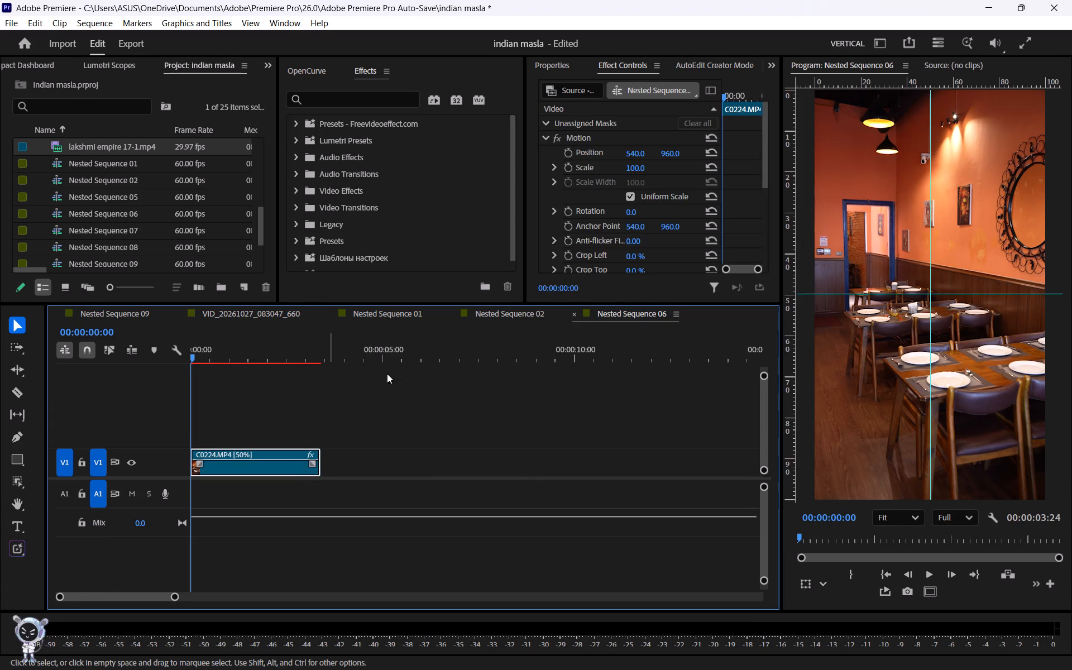
scroll(585, 240, down, 12)
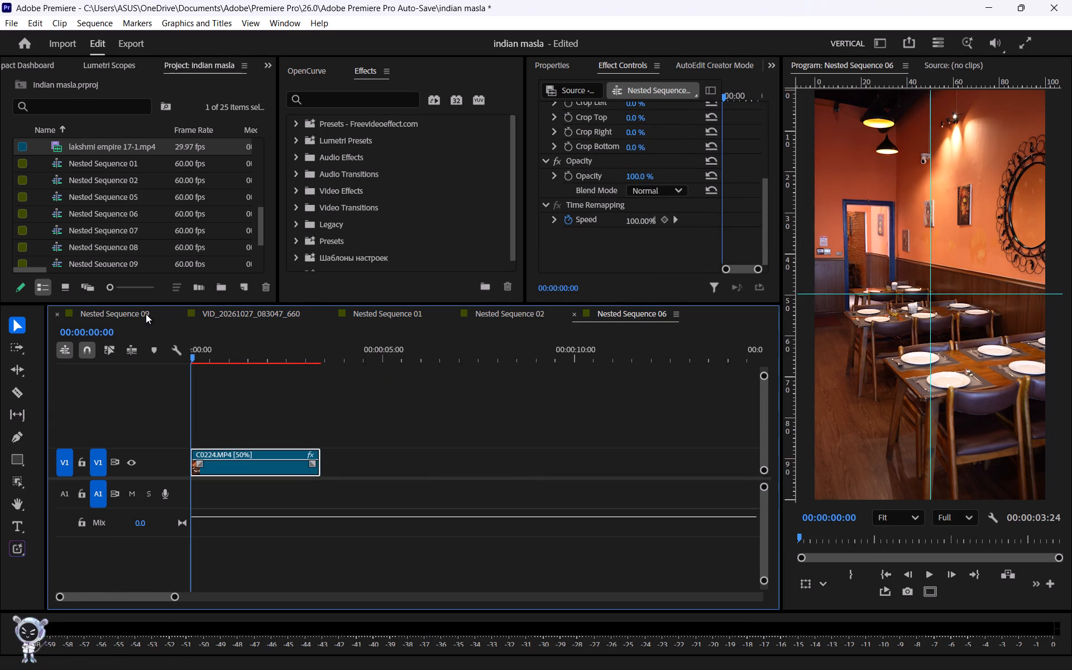
Close the Nested Sequence 09 timeline and, in VID_20261027_083047_660, extend the end of Nested Sequence 06 to 00:00:09:24.
click(146, 314)
click(59, 319)
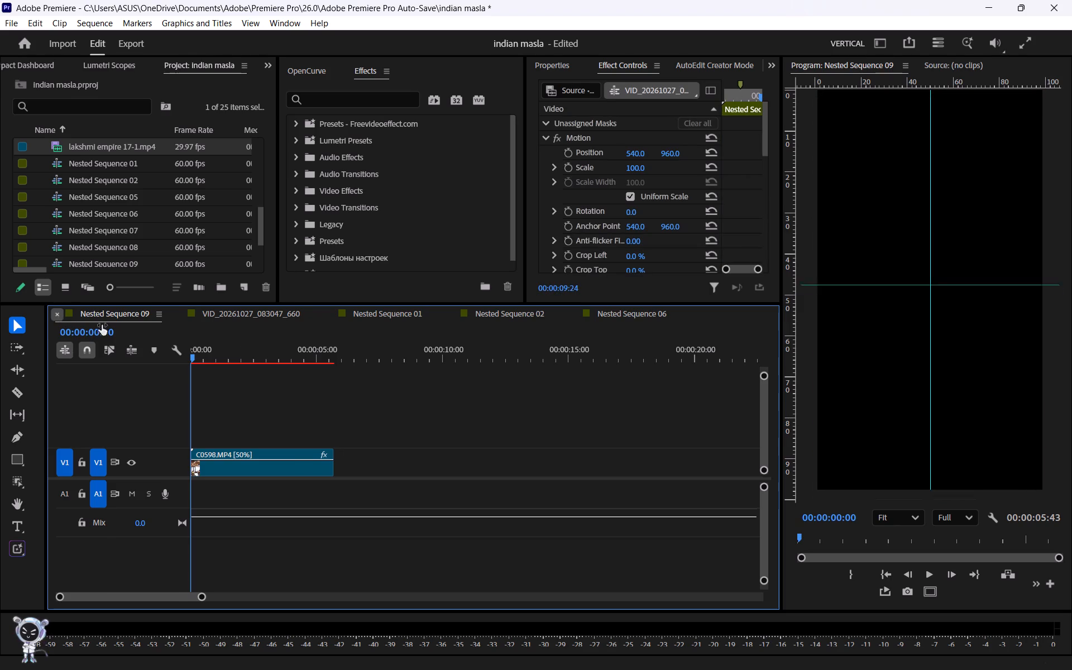
click(543, 490)
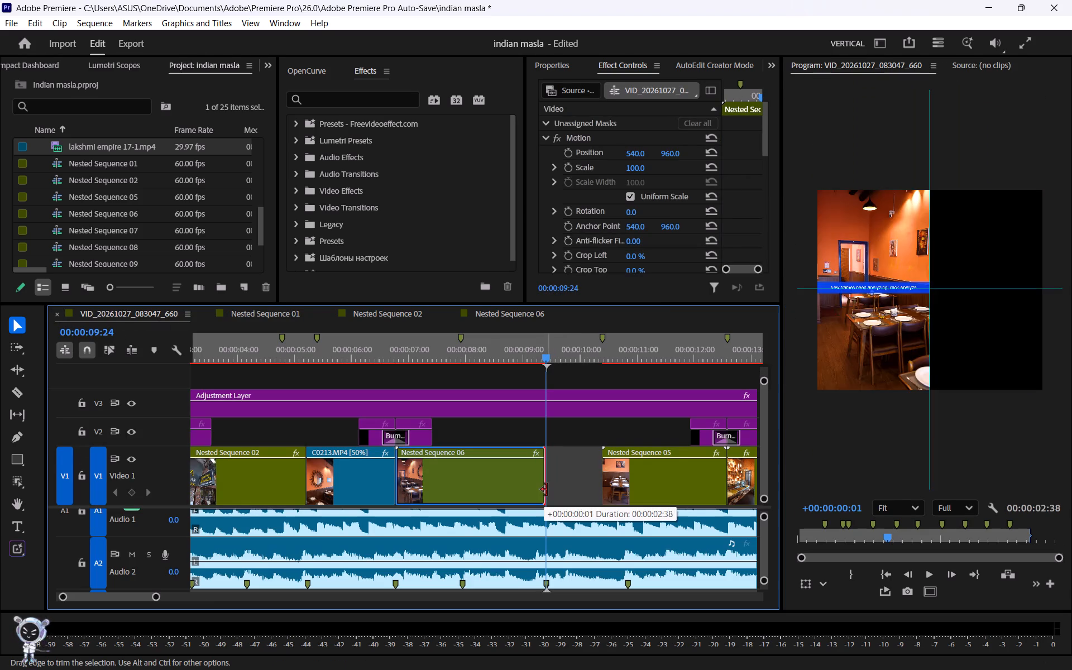
Rerun the Warp Stabilizer analysis on the extended Nested Sequence 06.
click(534, 485)
scroll(641, 257, down, 12)
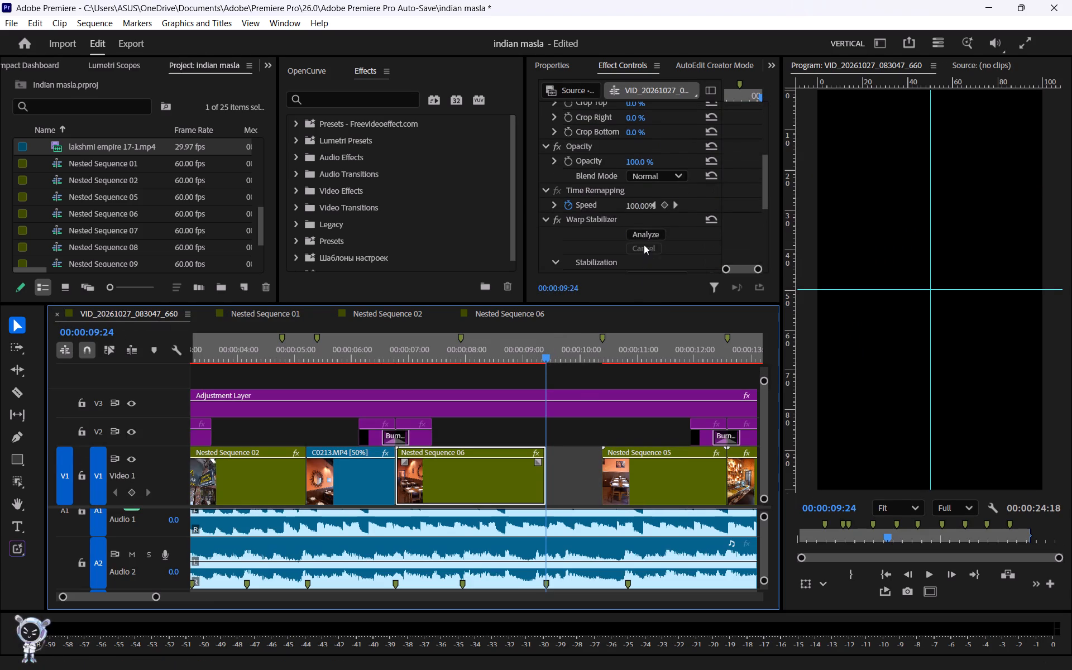
click(644, 238)
Move Nested Sequence 05 earlier to start at 00:00:09:24 against the end of Nested Sequence 06, and go back to check the cut.
drag(637, 492, 592, 486)
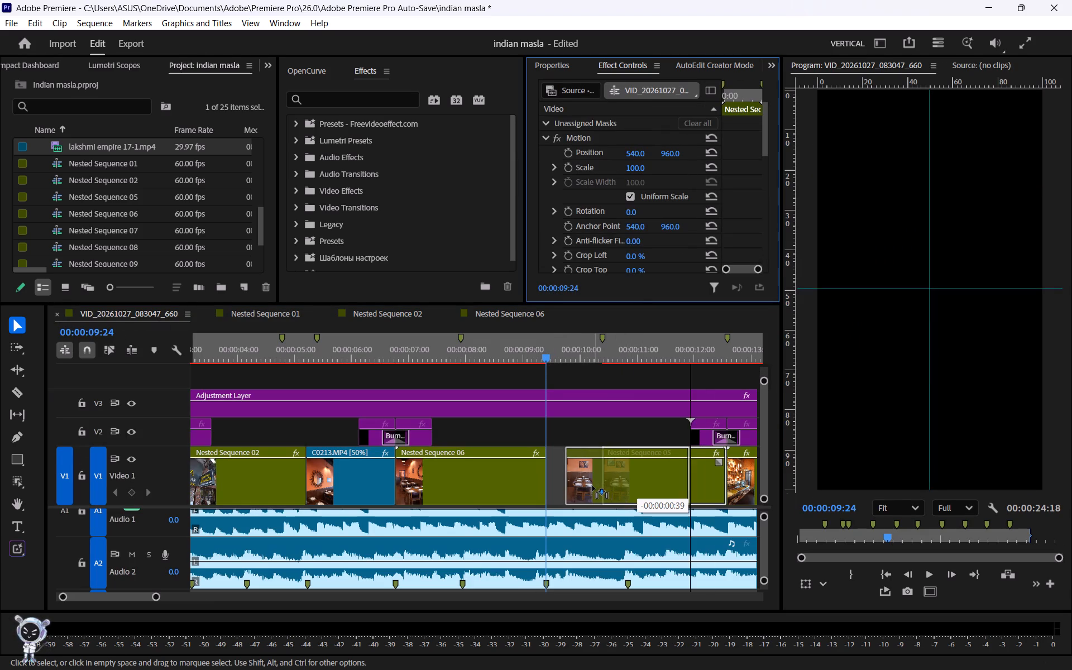
drag(592, 486, 587, 485)
drag(545, 357, 523, 352)
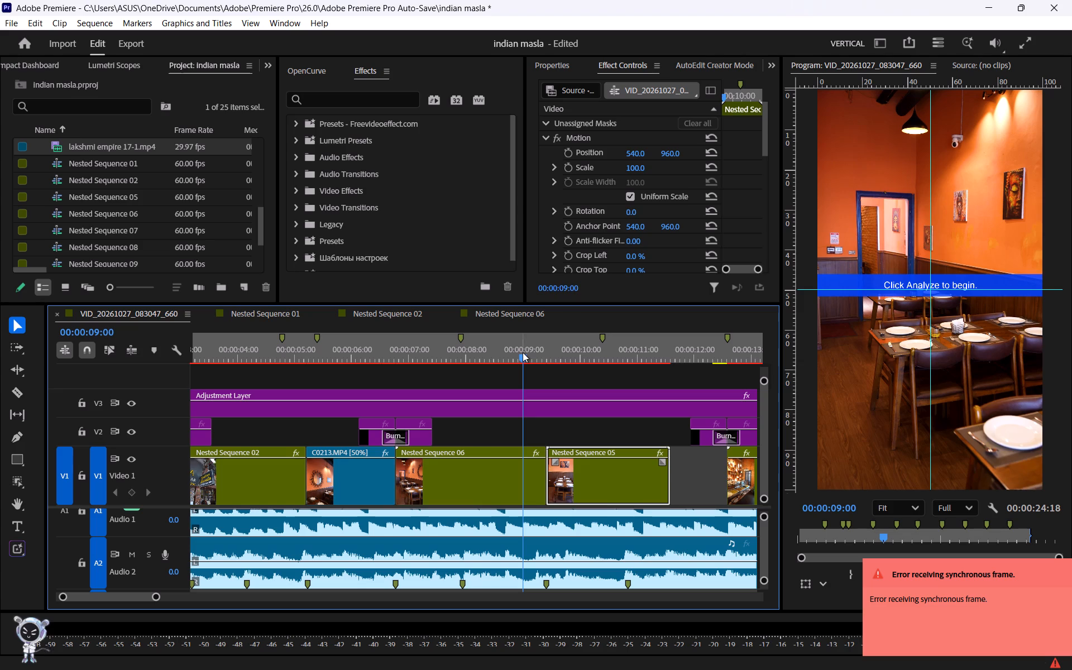
Rerun the Warp Stabilizer analysis on Nested Sequence 06.
click(476, 488)
scroll(631, 229, down, 12)
click(636, 234)
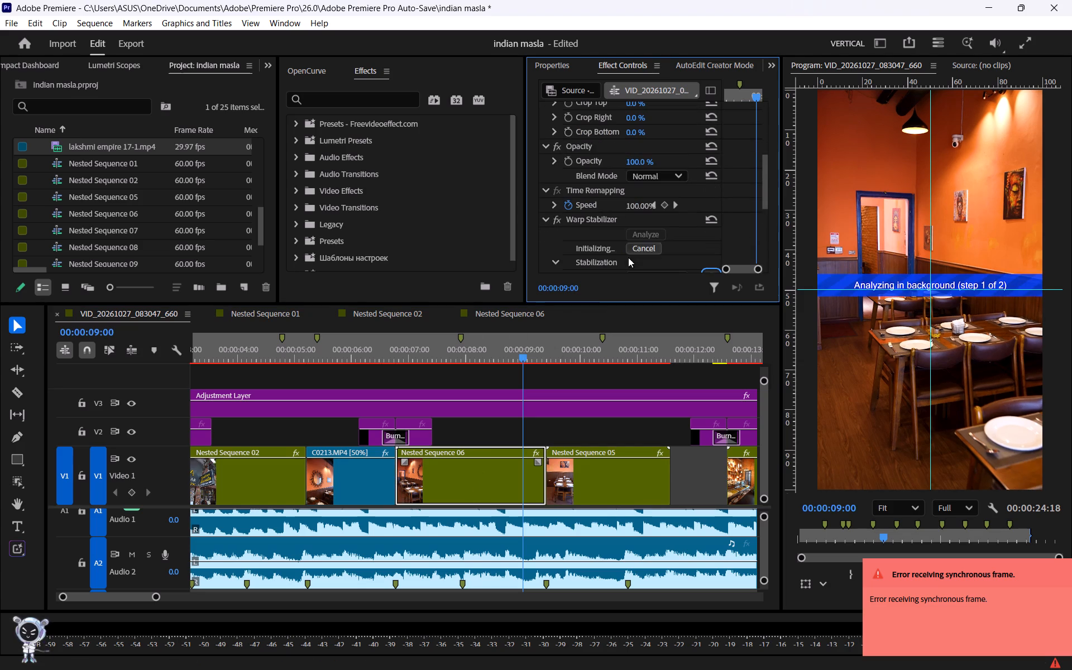
Review the cut from Nested Sequence 06 to Nested Sequence 05 and the following beat in playback against the music.
drag(525, 353, 596, 350)
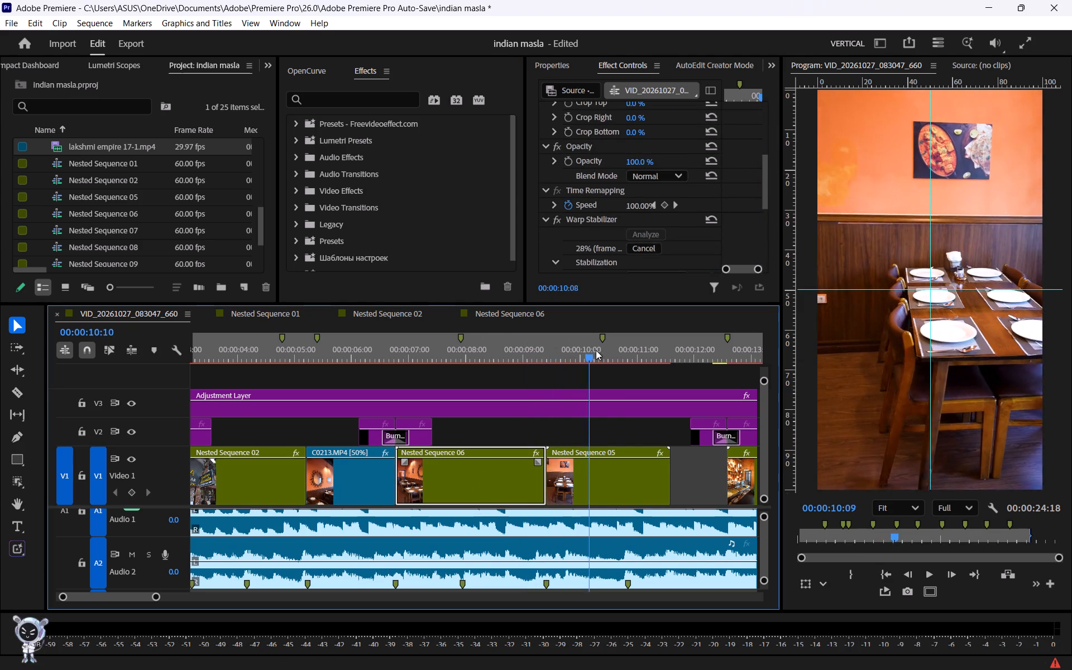
drag(596, 350, 629, 347)
scroll(627, 365, down, 10)
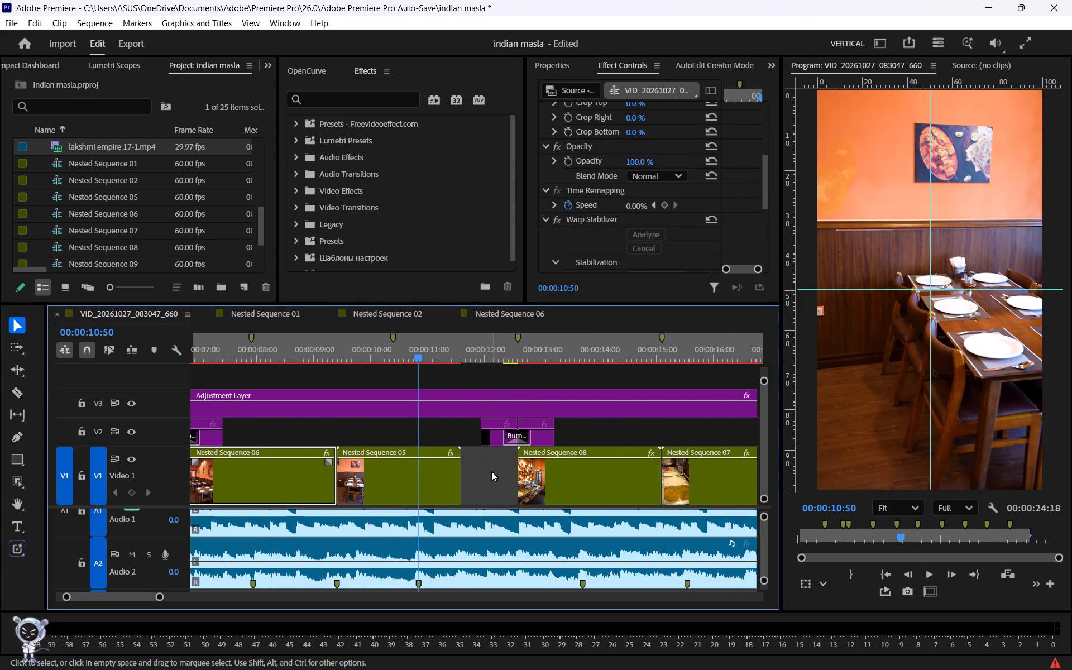
drag(362, 350, 302, 356)
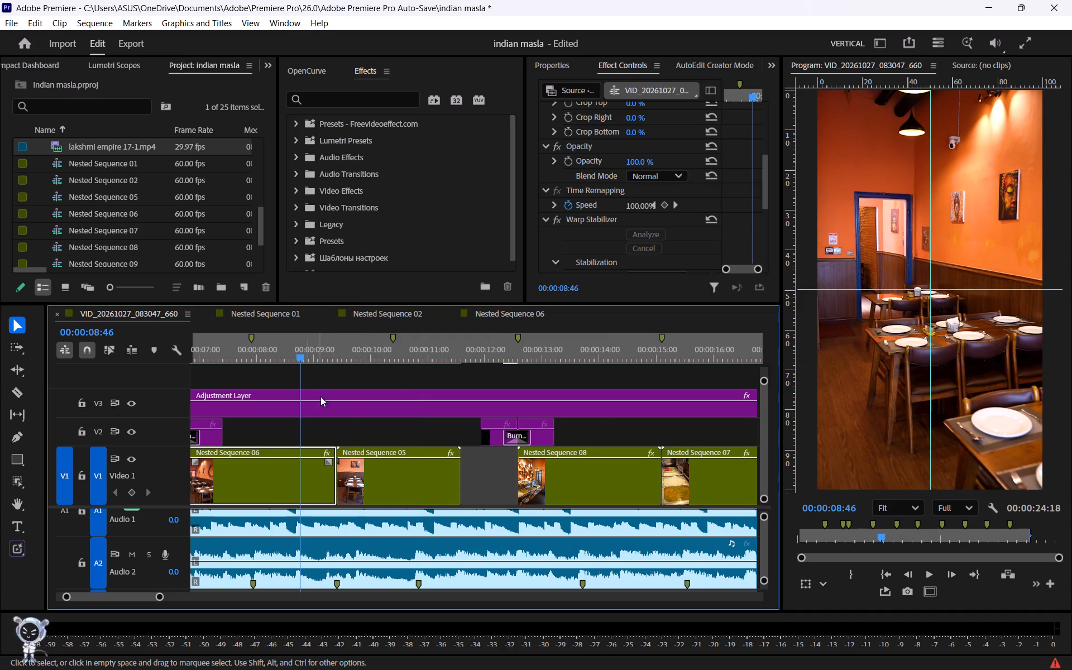
click(333, 419)
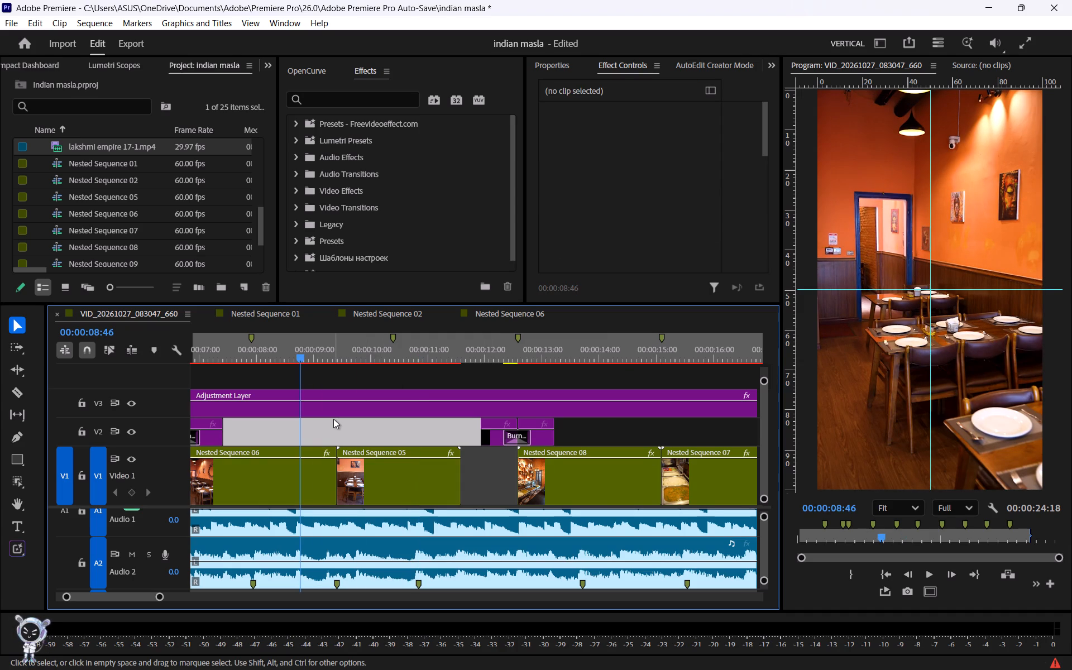
key(space)
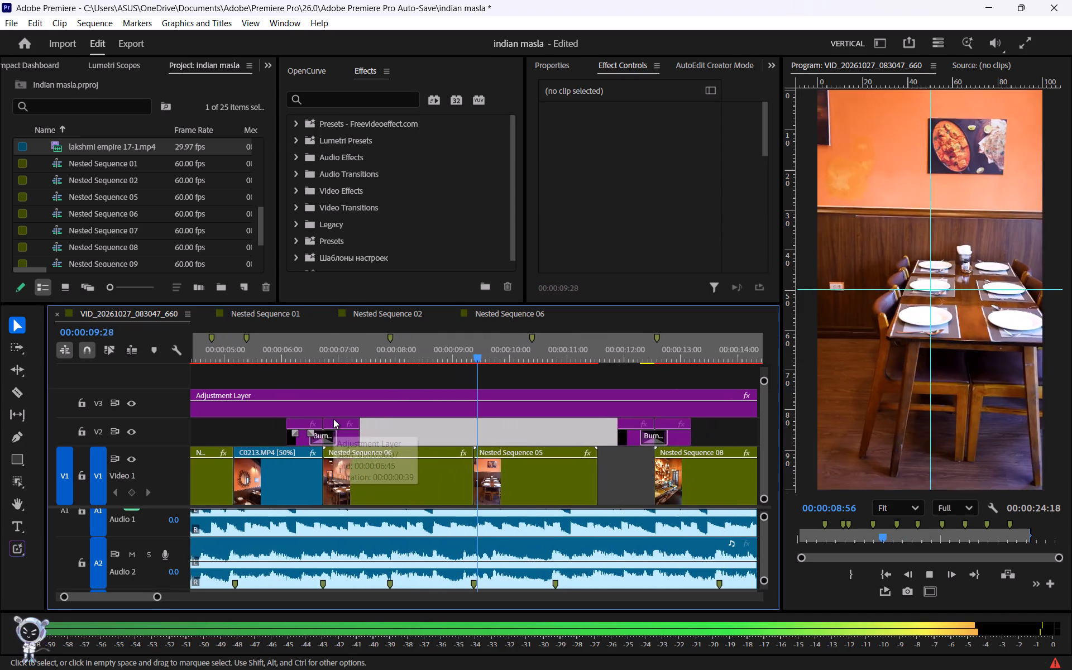
key(space)
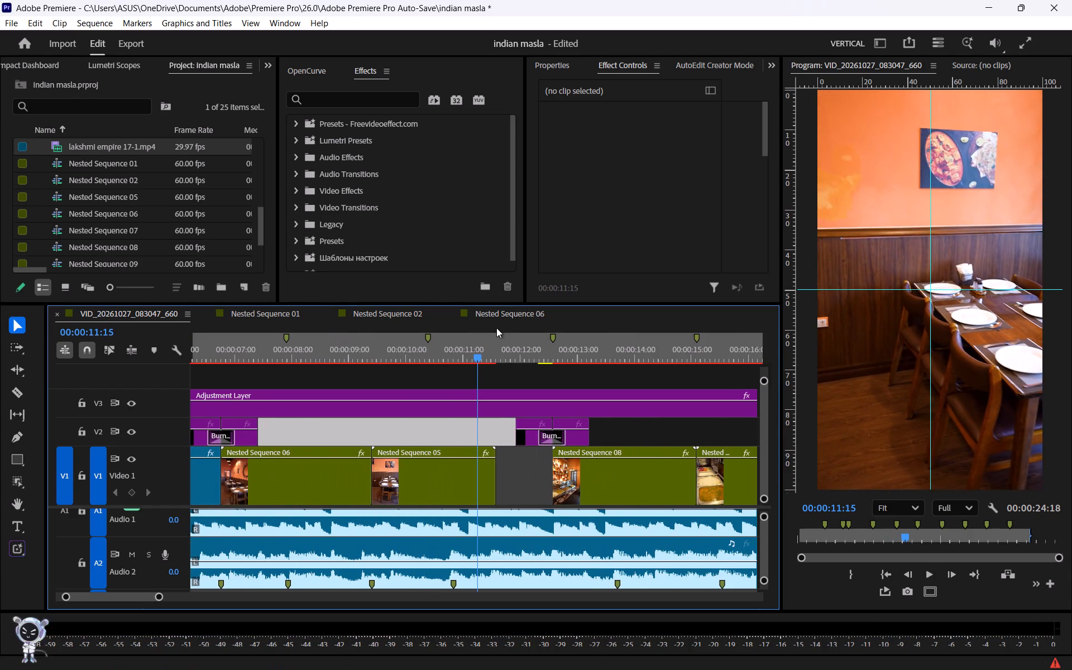
drag(457, 348, 446, 348)
key(space)
key(space)
Trim the end of Nested Sequence 05 to the beat marker at 00:00:10:48 and move Nested Sequence 08 against it.
click(462, 350)
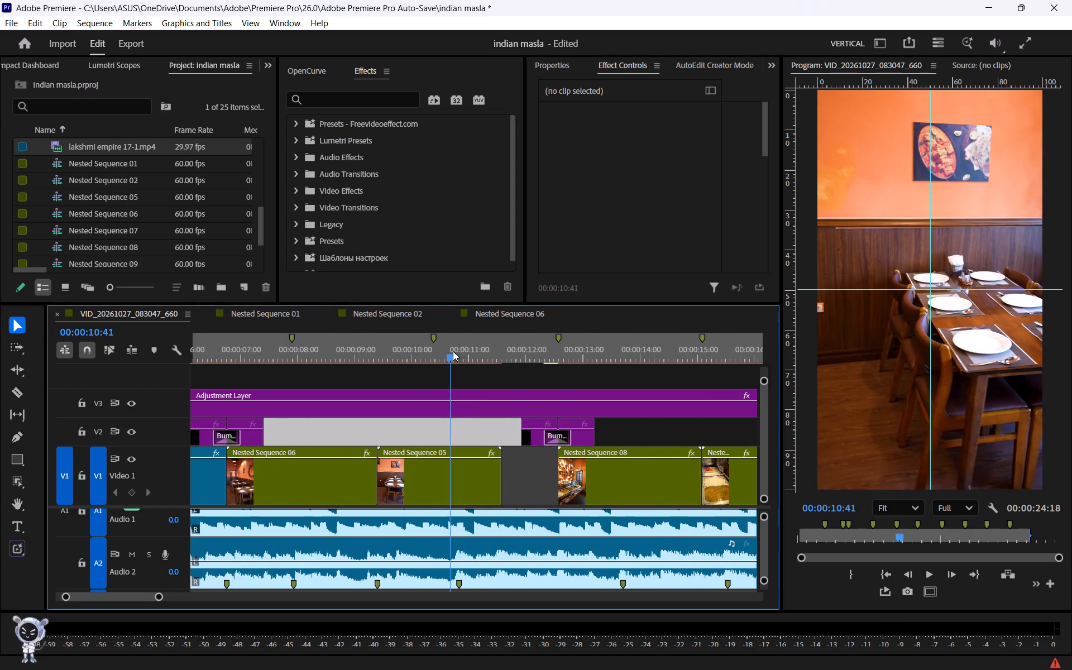
drag(500, 478, 478, 478)
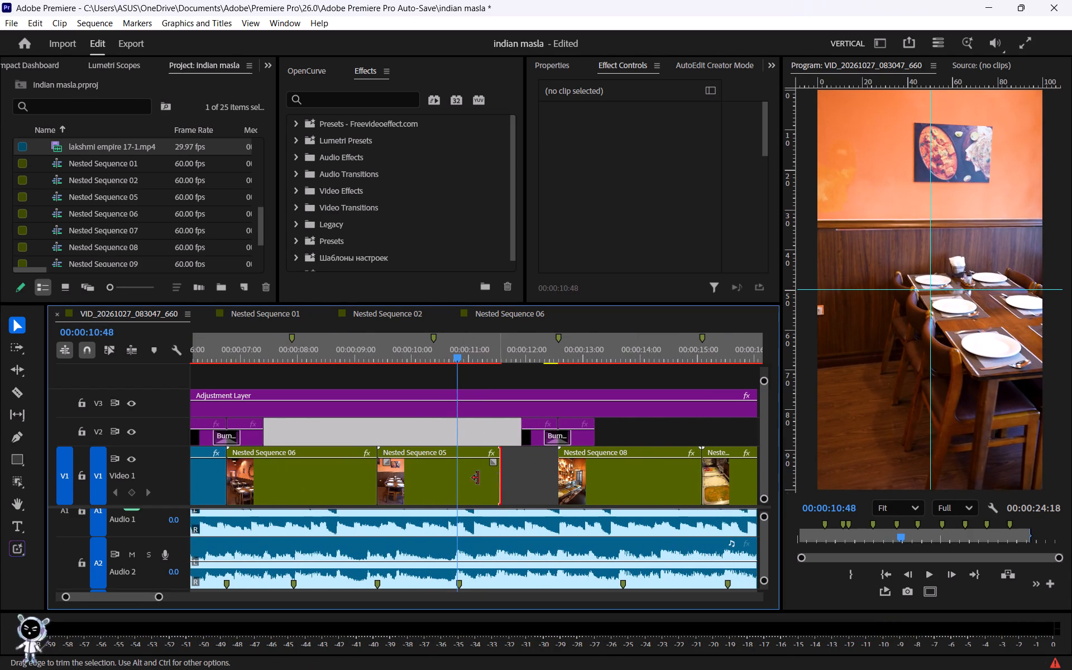
drag(478, 478, 456, 475)
drag(596, 495, 495, 486)
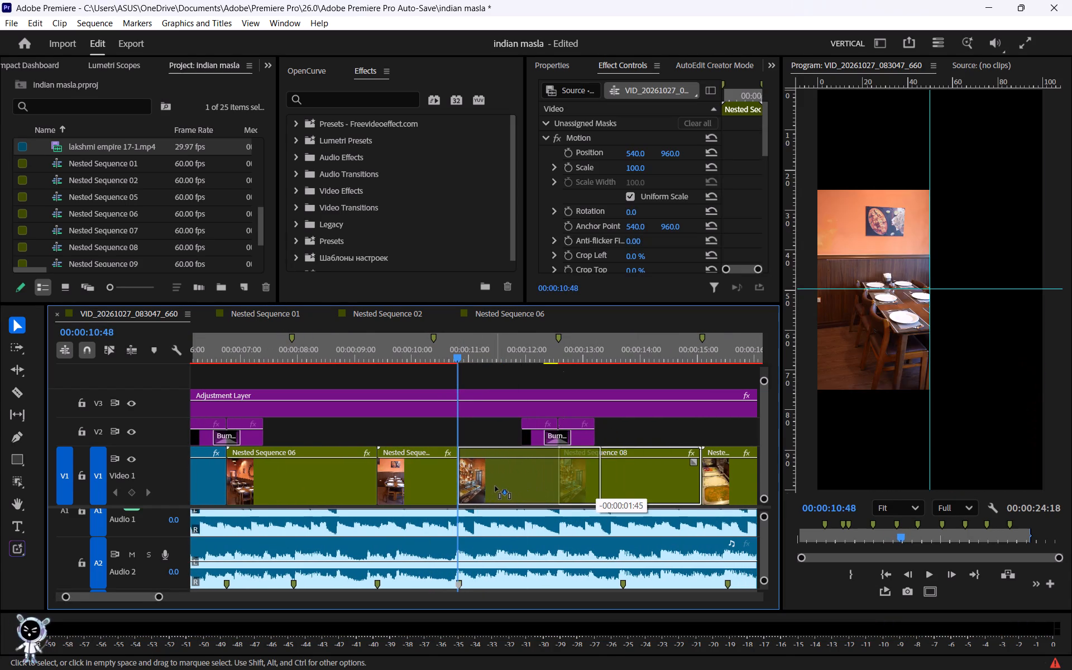
drag(495, 486, 502, 486)
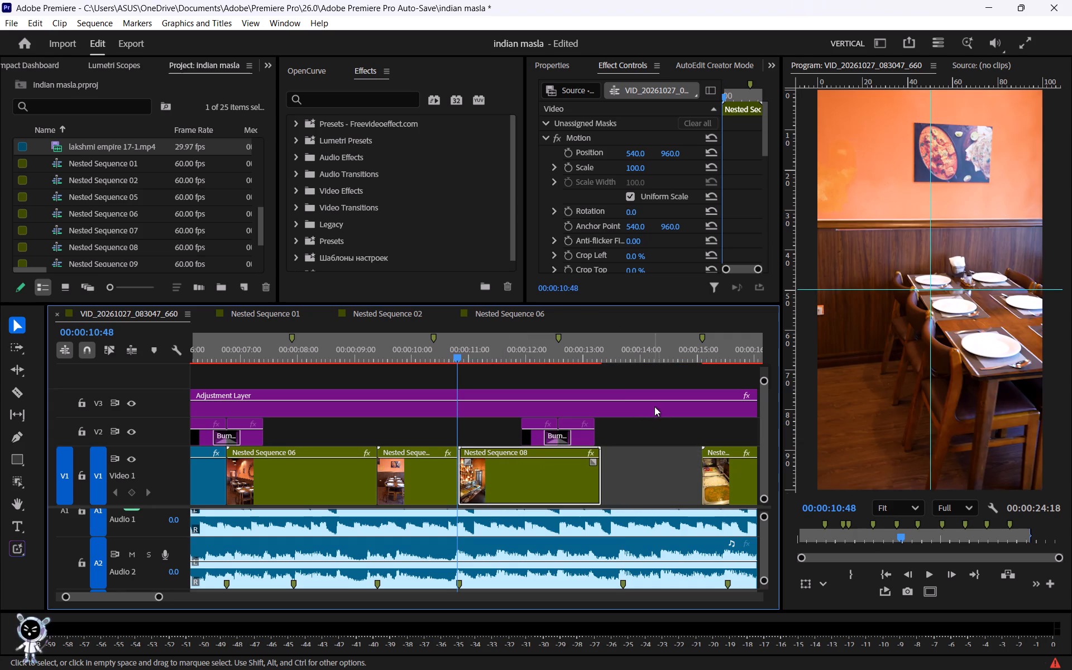
Move the Burn transition's two V2 adjustment layers to the cut at 00:00:10:48 and shorten both of their outer ends.
drag(650, 430, 532, 441)
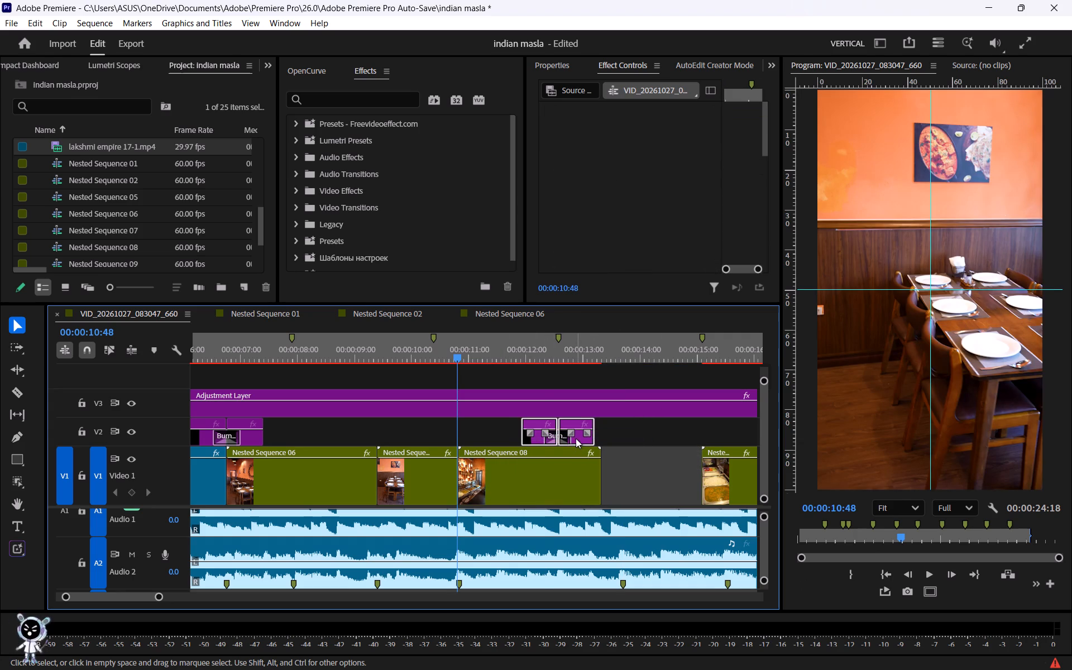
drag(576, 438, 479, 440)
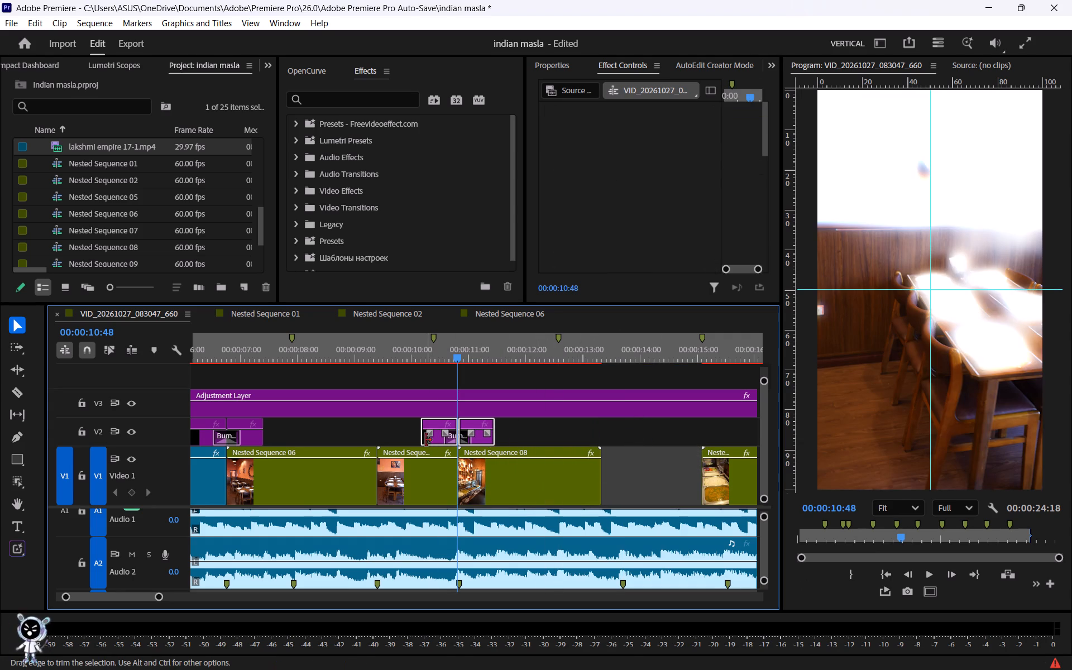
drag(425, 440, 436, 439)
drag(491, 439, 477, 439)
click(515, 424)
Open Nested Sequence 08 and extend the end of its C0256.MP4 clip to about 00:00:04:25.
scroll(516, 424, down, 5)
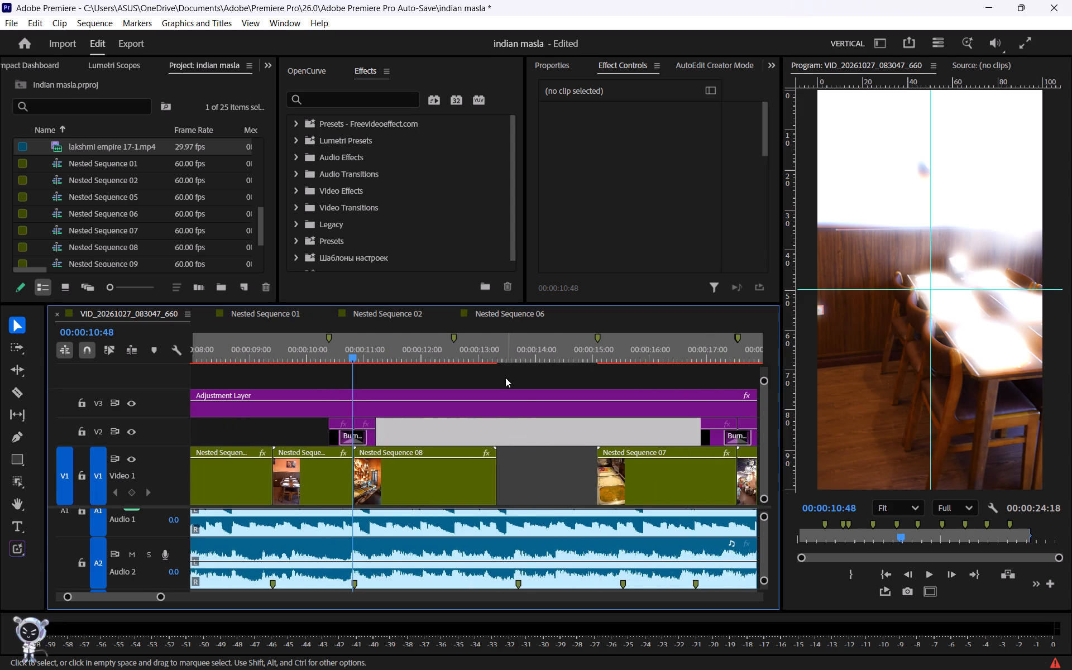
drag(496, 347, 520, 361)
drag(497, 472, 524, 472)
double_click(472, 473)
scroll(301, 455, up, 9)
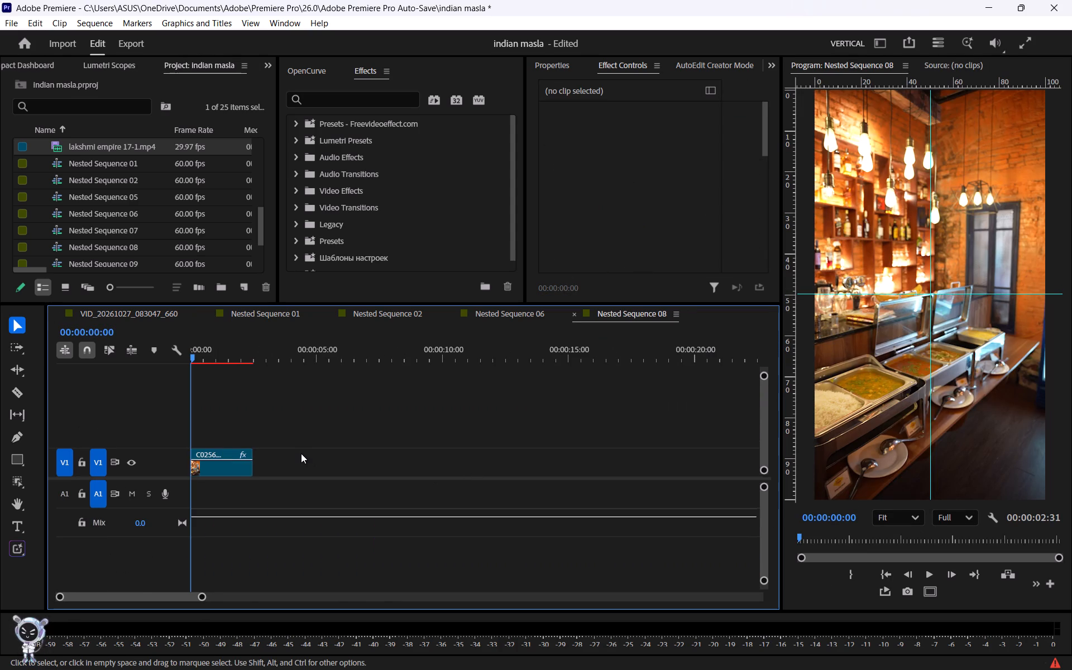
scroll(301, 453, up, 1)
drag(261, 463, 357, 455)
Back in VID_20261027_083047_660, extend the end of Nested Sequence 08 to the beat marker at about 00:00:13:41.
click(146, 322)
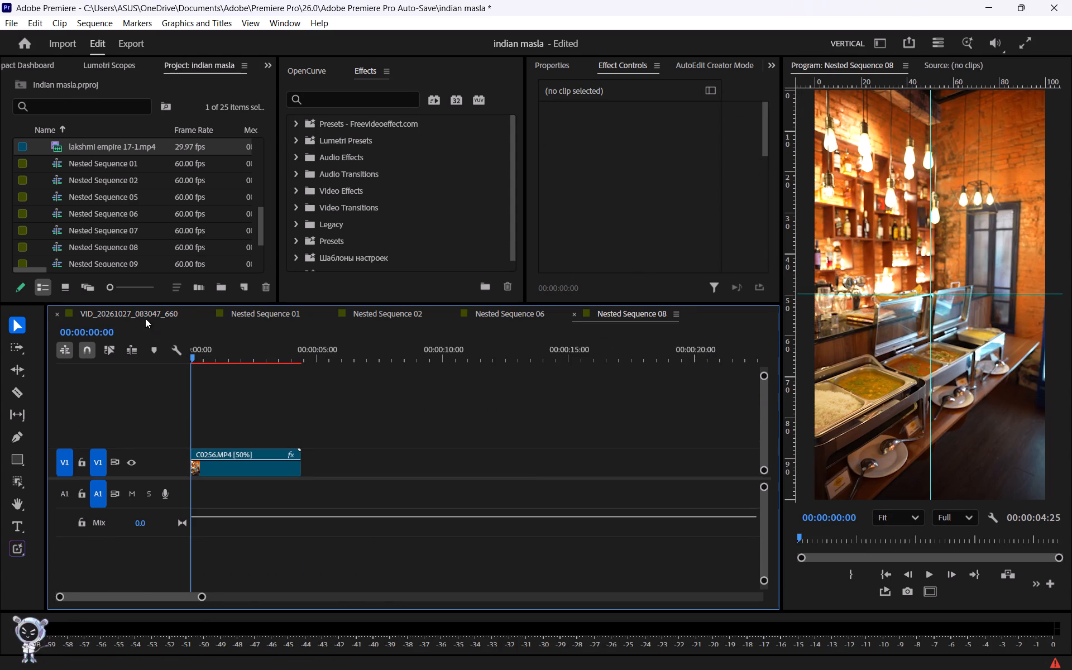
click(141, 312)
drag(492, 495, 514, 494)
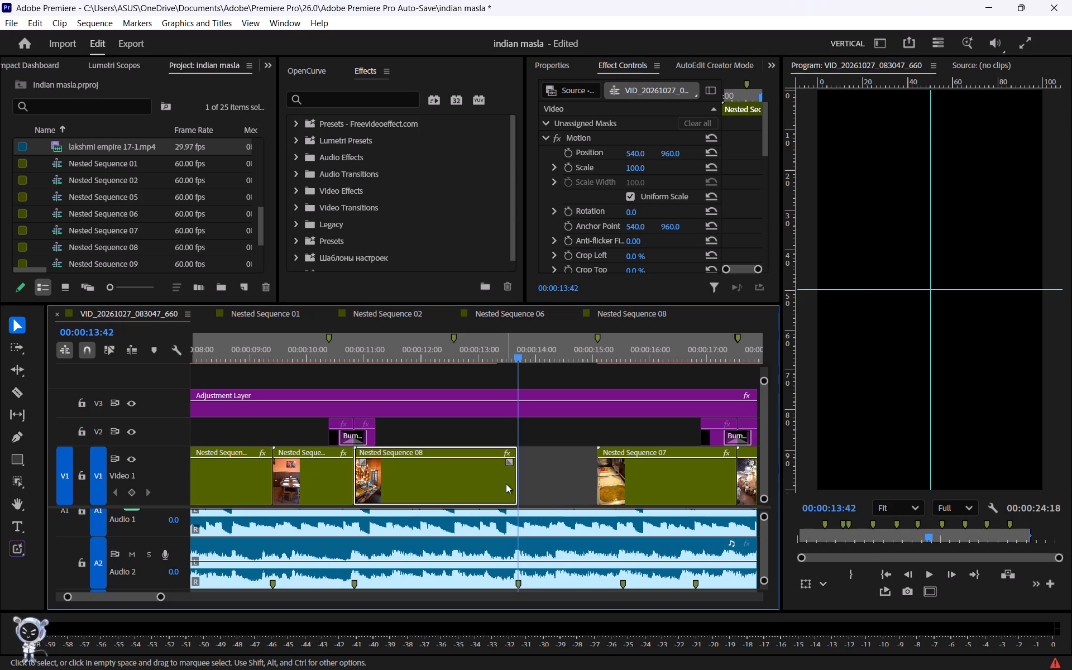
Rerun the Warp Stabilizer analysis on the extended Nested Sequence 08.
click(509, 484)
click(472, 496)
scroll(640, 204, down, 2)
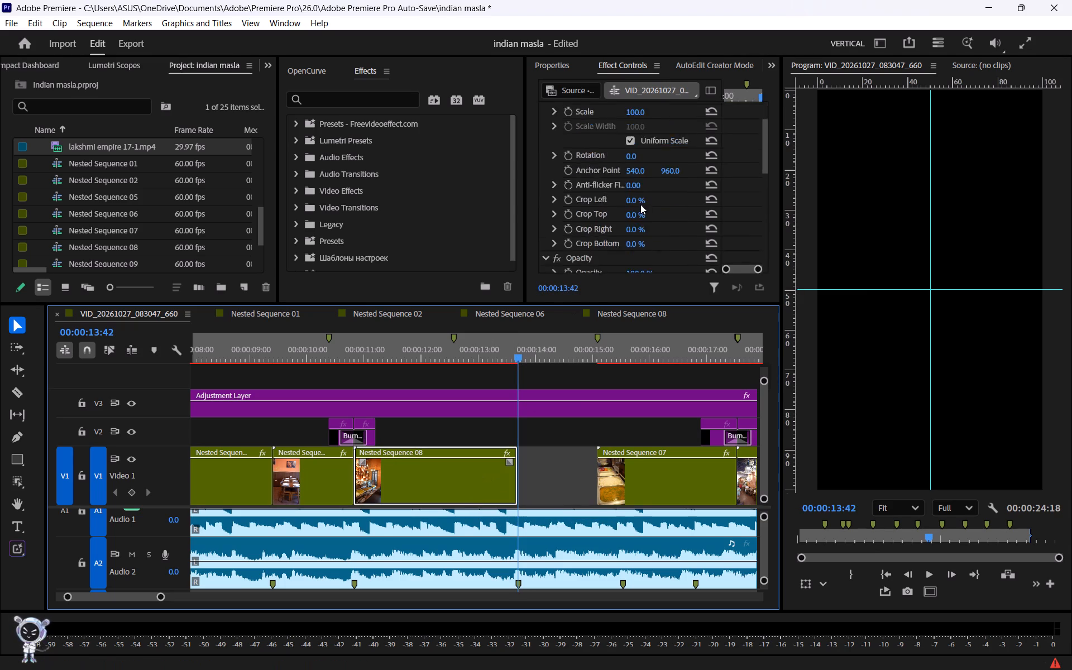
scroll(640, 204, down, 10)
click(643, 236)
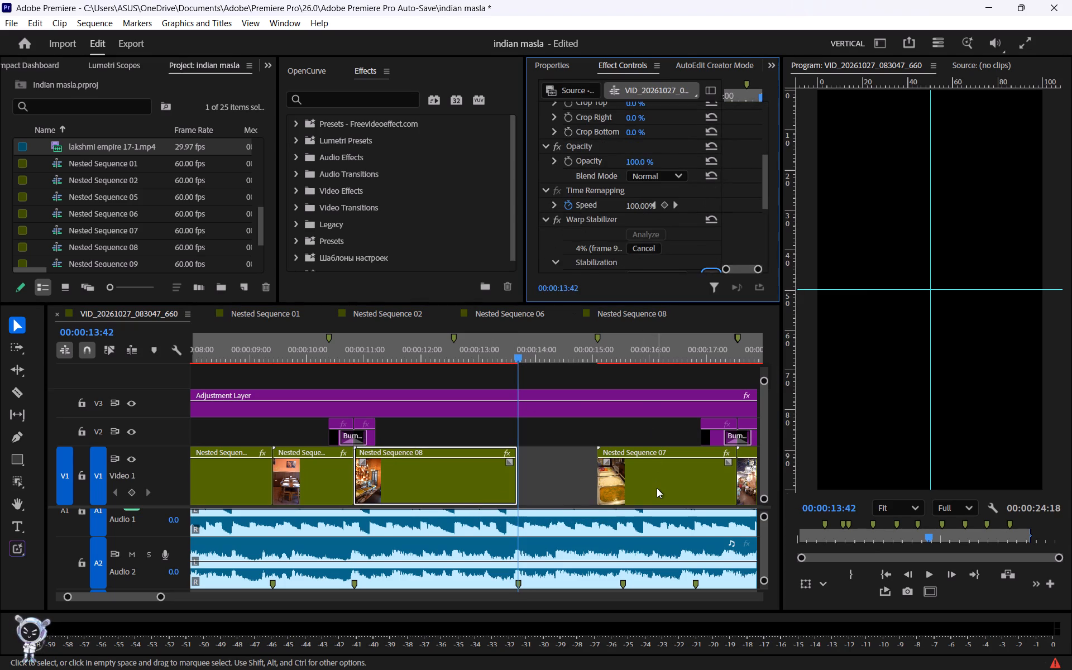
Move Nested Sequence 07 earlier to start at 00:00:13:41 against Nested Sequence 08, and play it back with the music.
drag(657, 488, 572, 477)
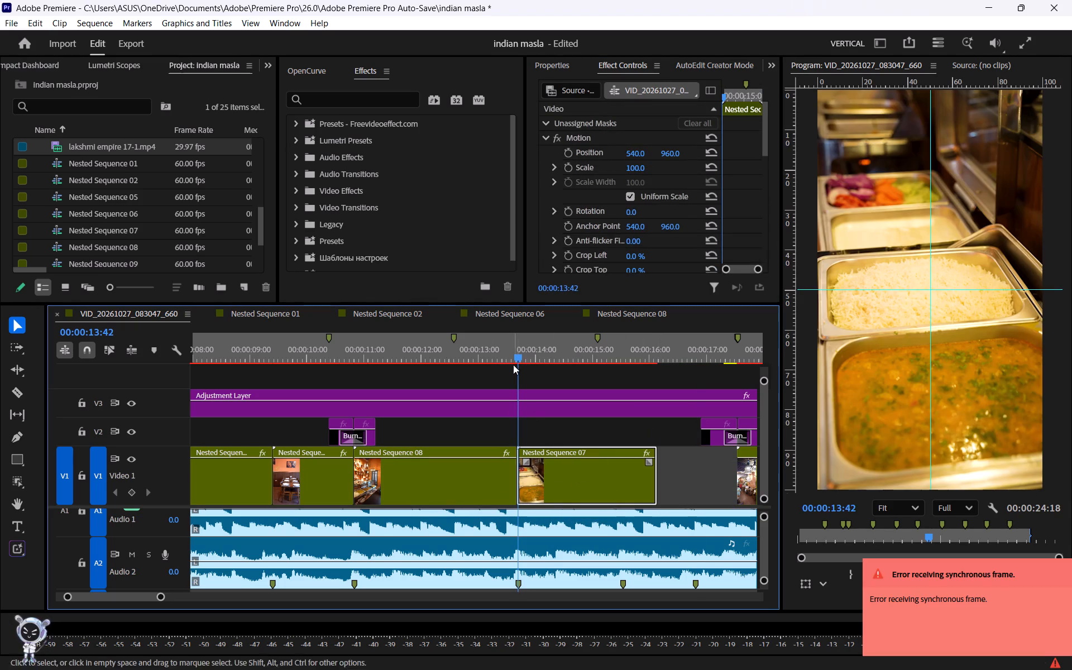
key(space)
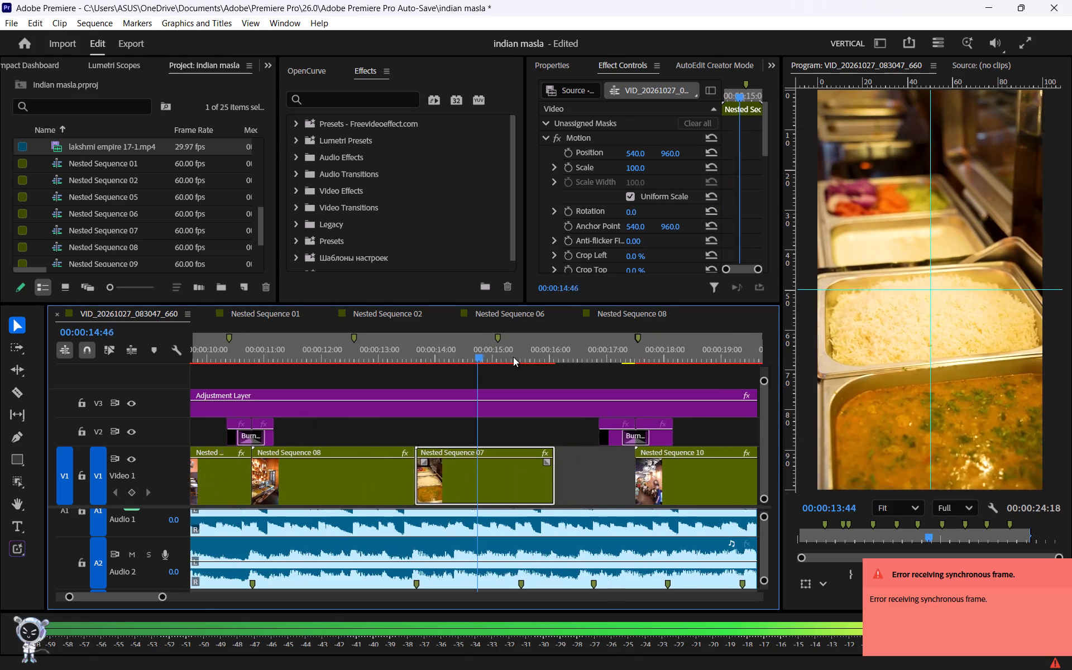
key(space)
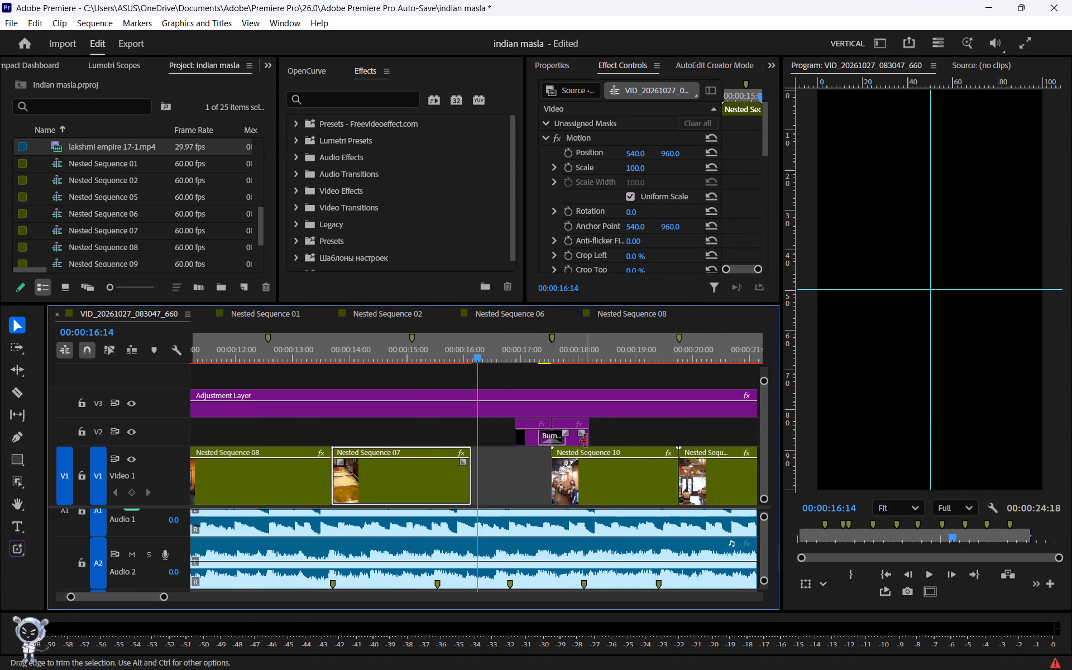
Open Nested Sequence 07 and extend the end of its C0250.MP4 clip to about 00:00:08:57.
alt+scroll(612, 430, down, 12)
alt+scroll(460, 443, up, 5)
scroll(459, 441, up, 5)
alt+scroll(473, 439, up, 10)
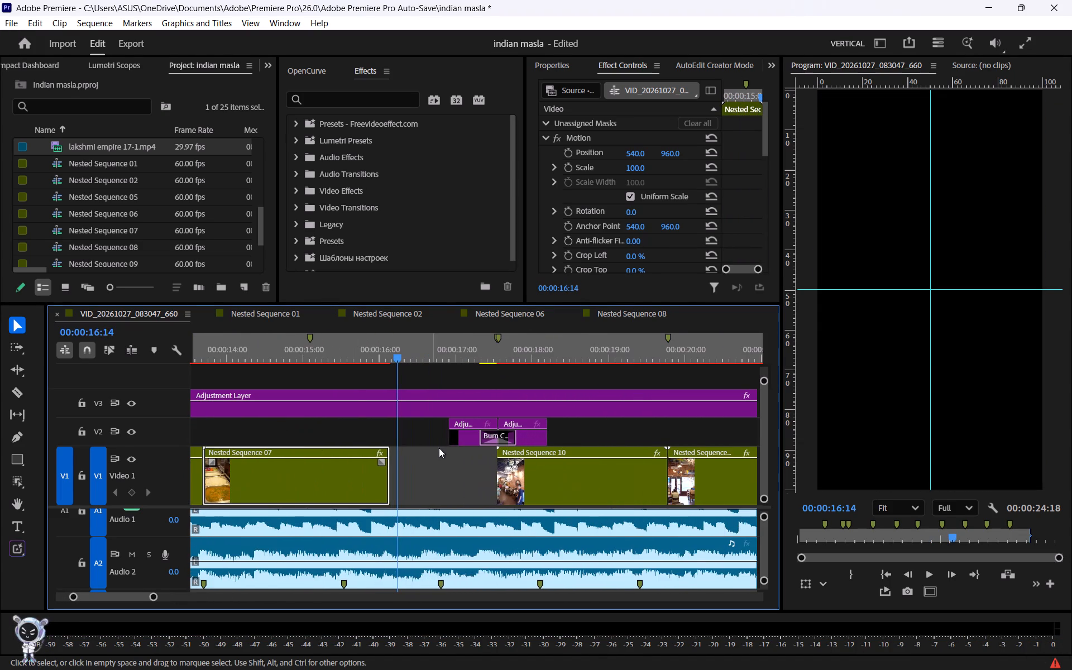
double_click(387, 499)
double_click(368, 490)
double_click(368, 490)
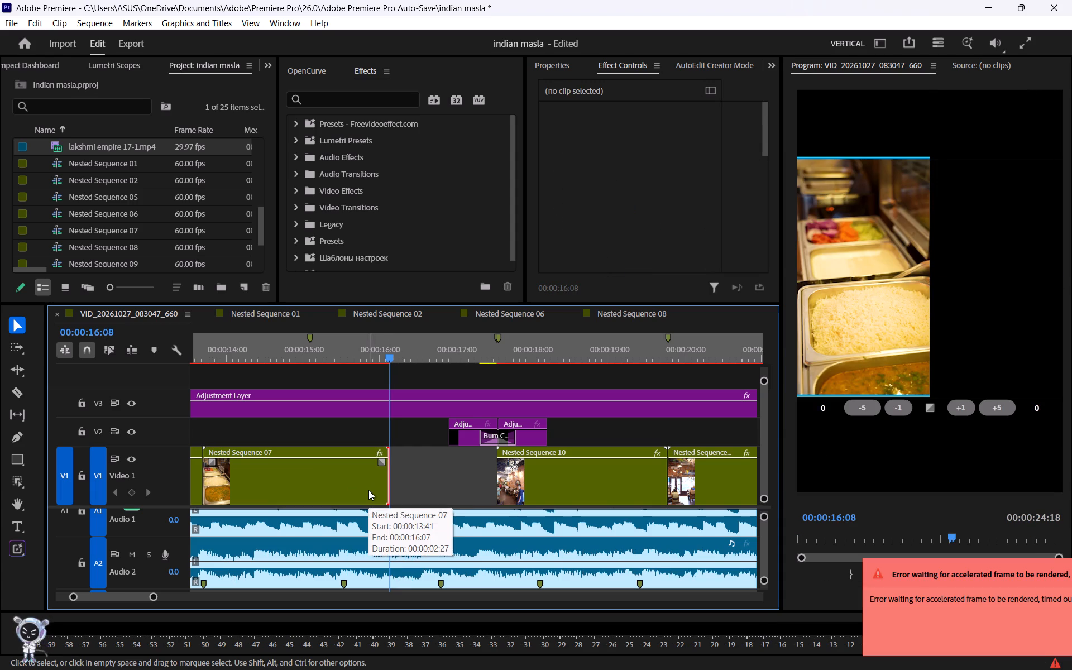
double_click(368, 490)
scroll(292, 439, up, 14)
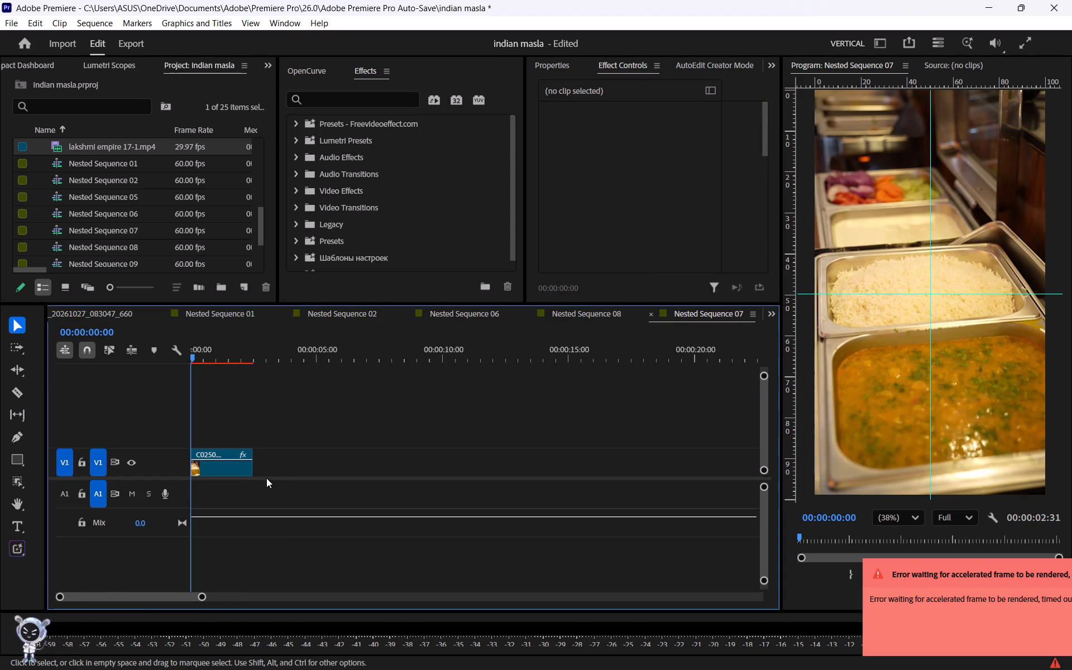
drag(253, 471, 415, 468)
Back in VID_20261027_083047_660, extend the end of Nested Sequence 07 to the beat marker at about 00:00:16:48.
click(123, 317)
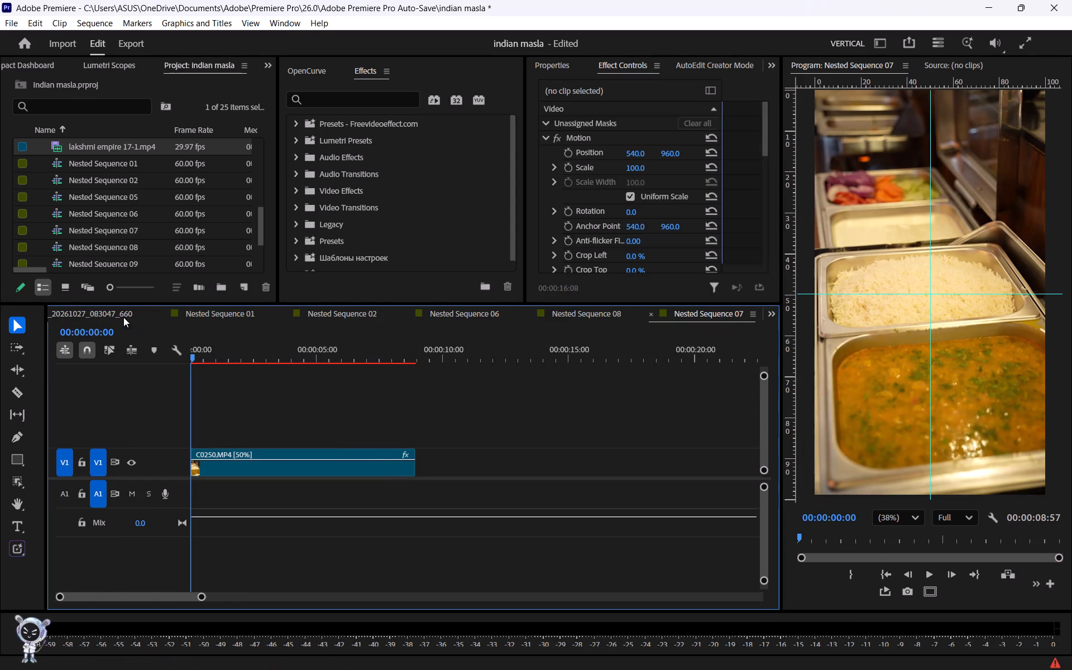
drag(384, 491, 443, 491)
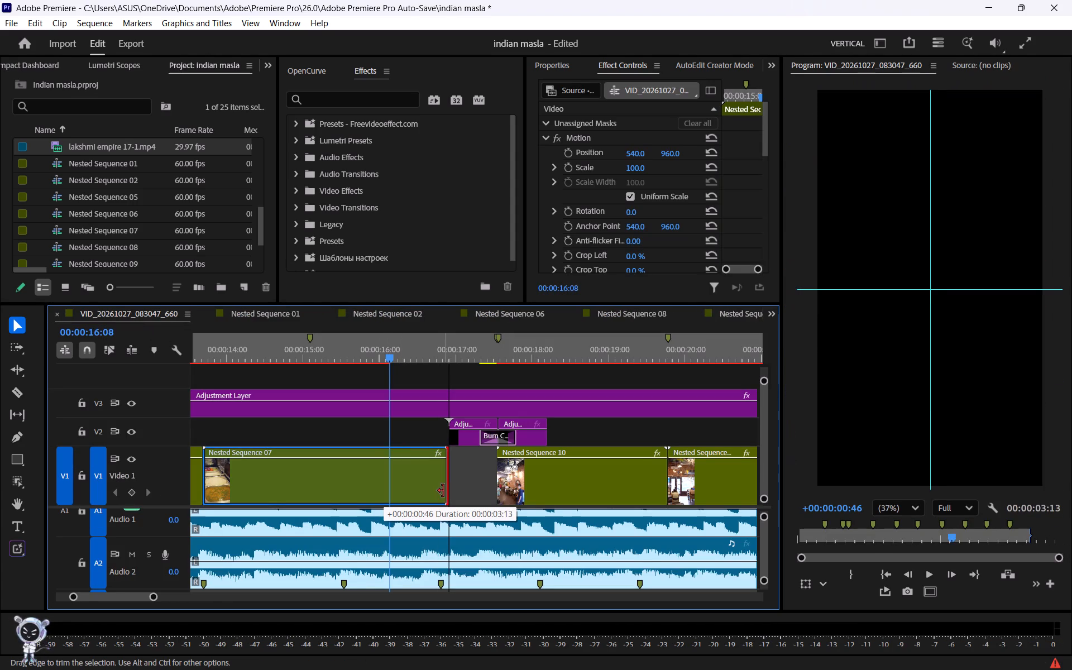
drag(443, 491, 435, 491)
Move the two V2 adjustment layers with their Burn transition earlier so they meet at the end of Nested Sequence 07.
drag(601, 433, 510, 423)
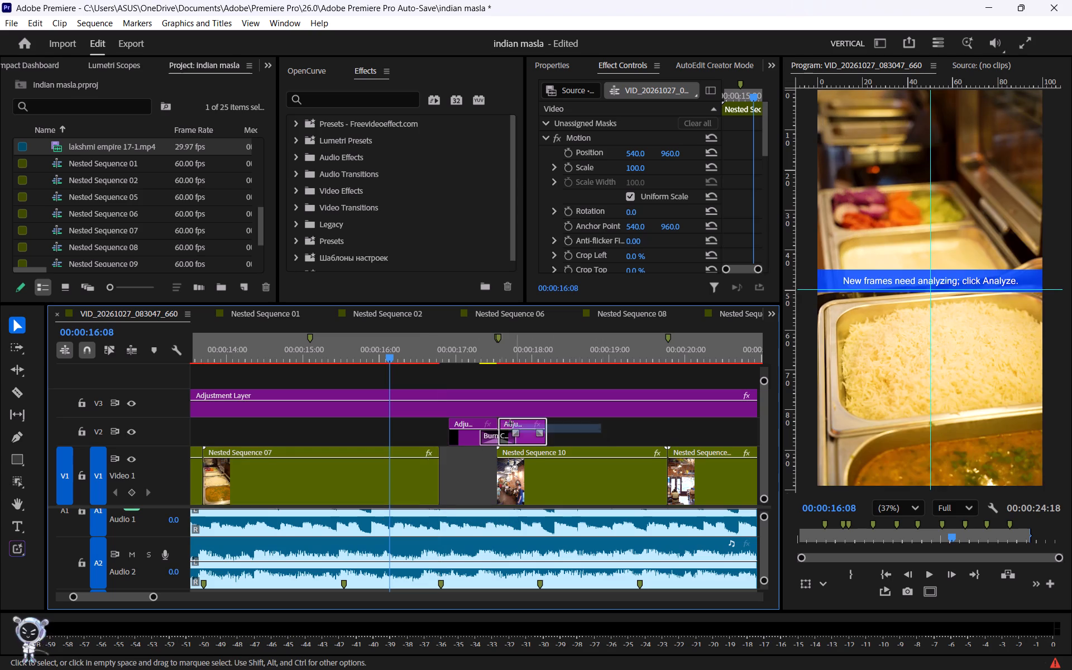
drag(510, 423, 467, 424)
drag(532, 441, 477, 441)
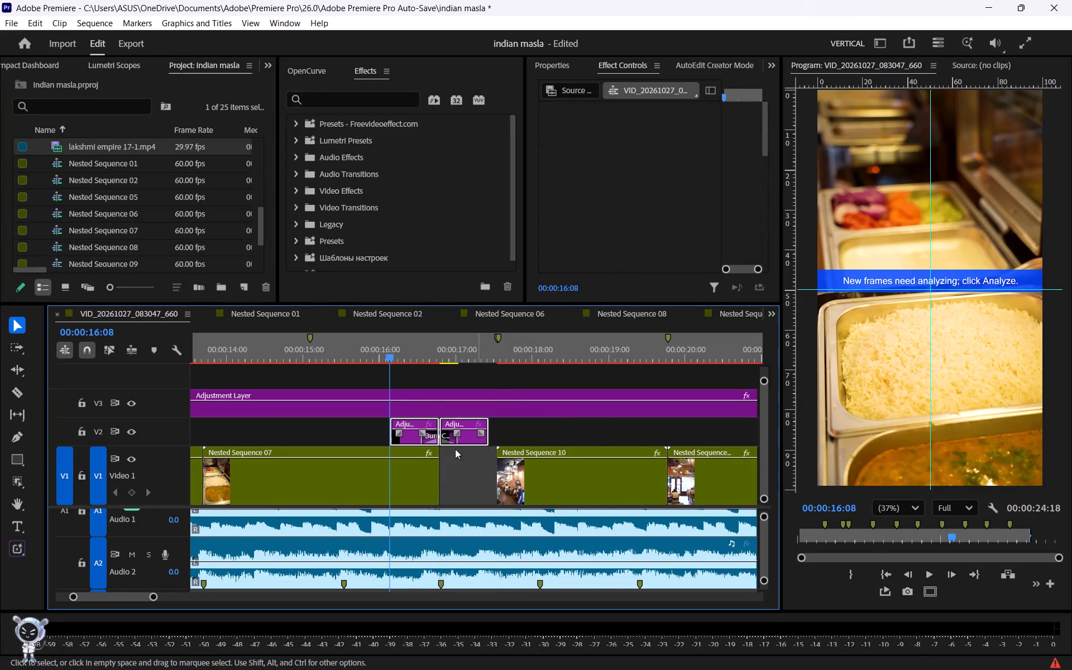
Rerun the Warp Stabilizer analysis on the extended Nested Sequence 07.
click(401, 477)
scroll(654, 219, down, 12)
click(649, 237)
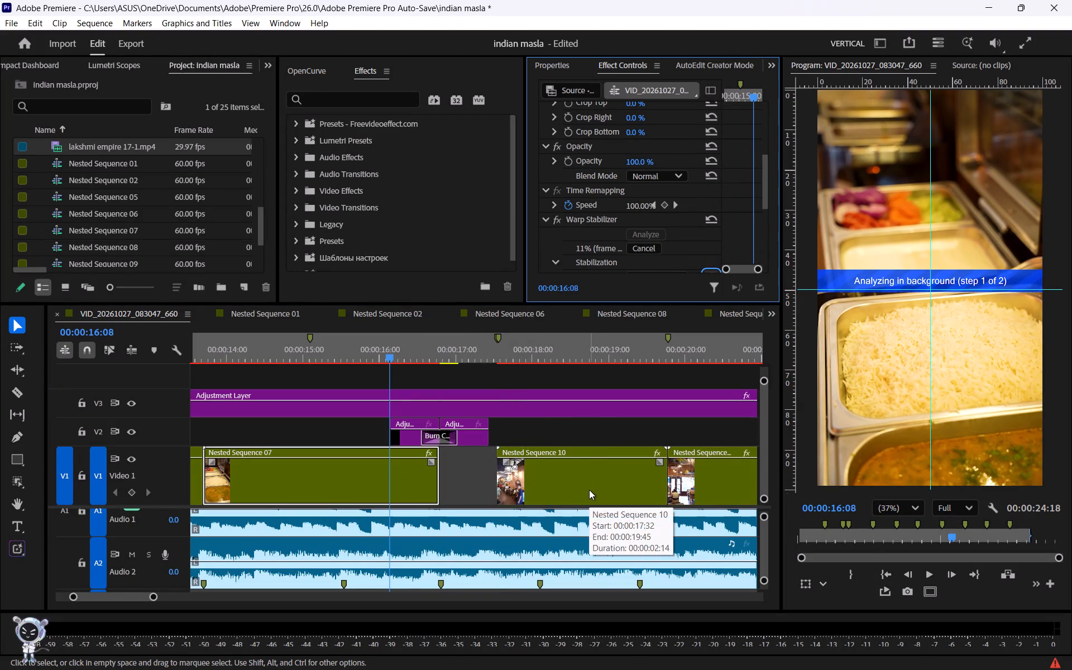
Move Nested Sequence 10 earlier against the end of Nested Sequence 07.
drag(589, 490, 536, 490)
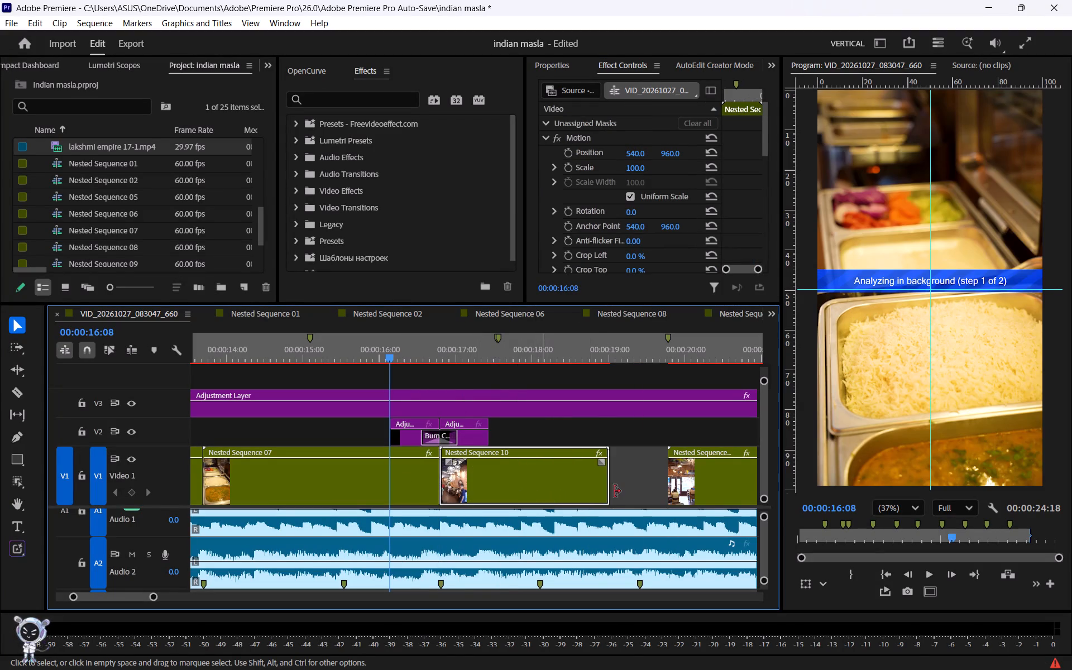
Open Nested Sequence 10 and extend the end of its C0674.MP4 clip to about 00:00:06:03.
drag(616, 491, 638, 491)
scroll(574, 470, down, 6)
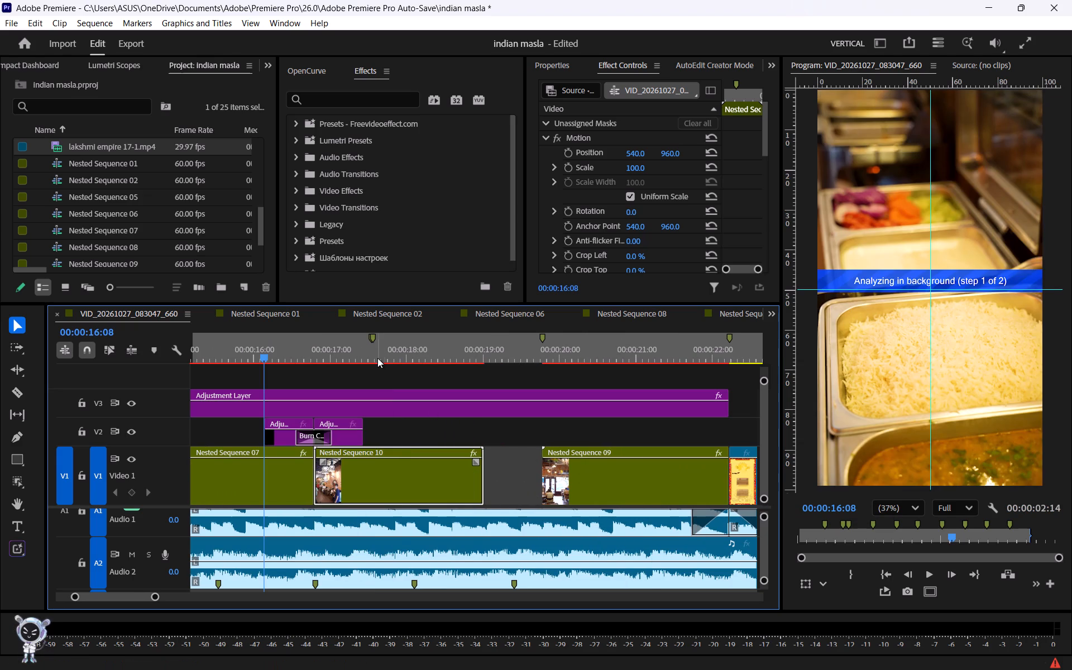
drag(377, 358, 516, 359)
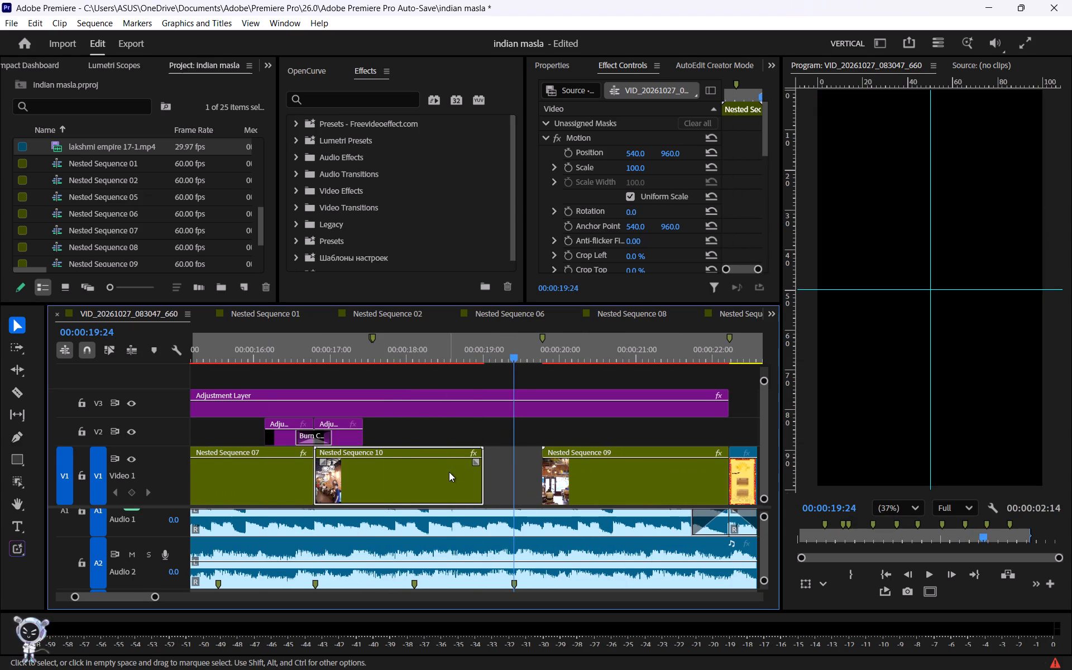
double_click(449, 472)
scroll(308, 439, up, 7)
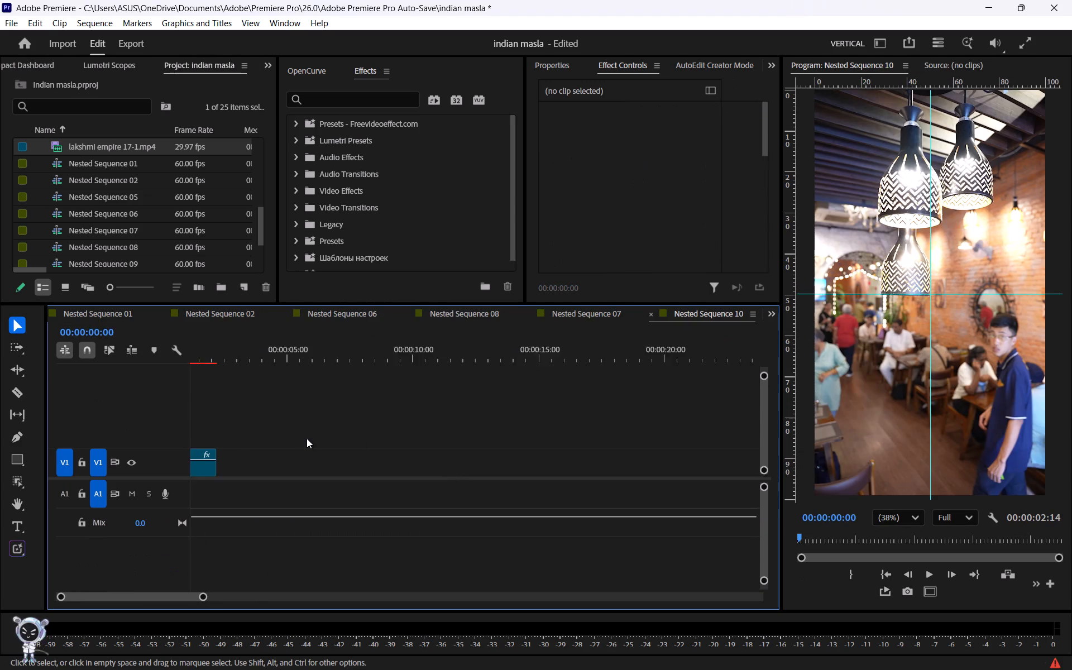
scroll(307, 438, up, 6)
drag(252, 470, 349, 467)
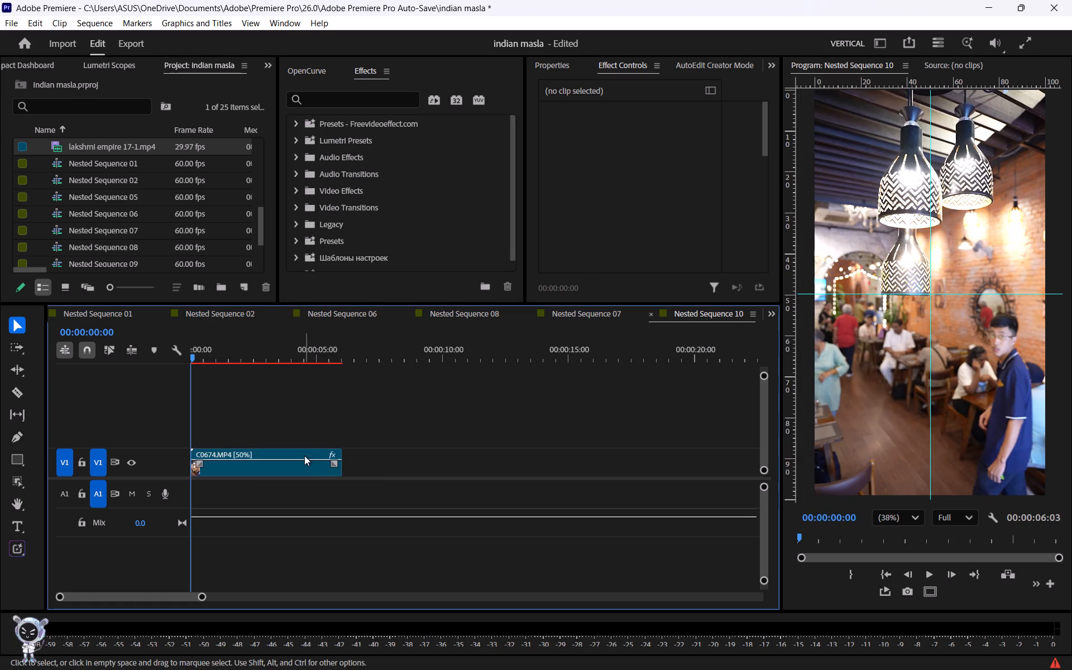
Return to the VID_20261027_083047_660 sequence and extend the end of Nested Sequence 10 to the beat marker at 00:00:19:24.
click(304, 456)
scroll(638, 190, down, 13)
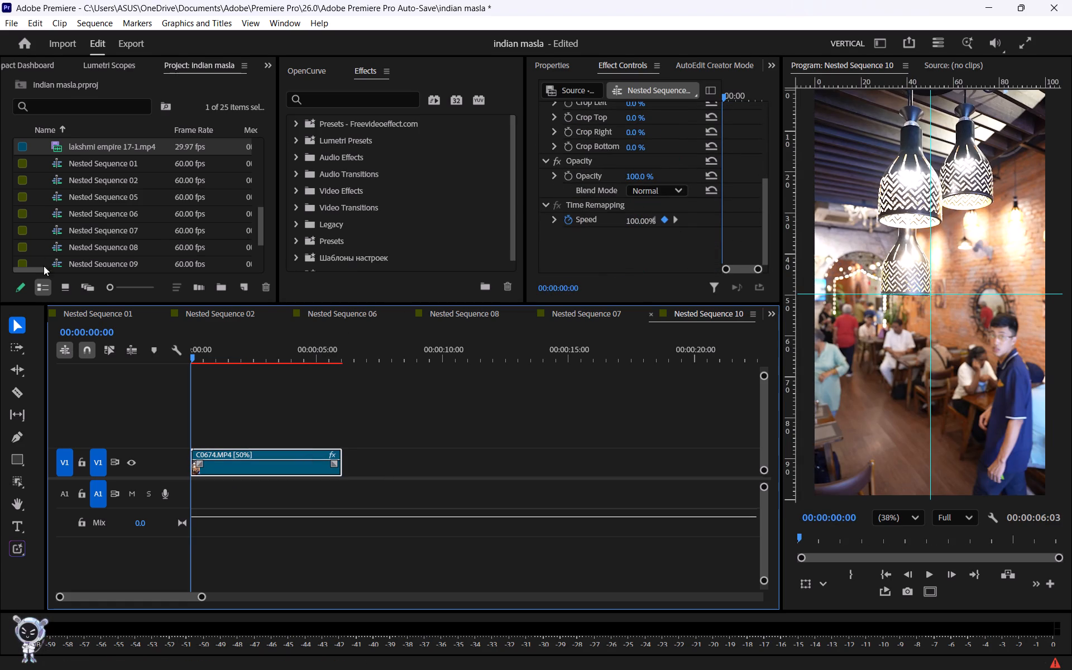
click(122, 309)
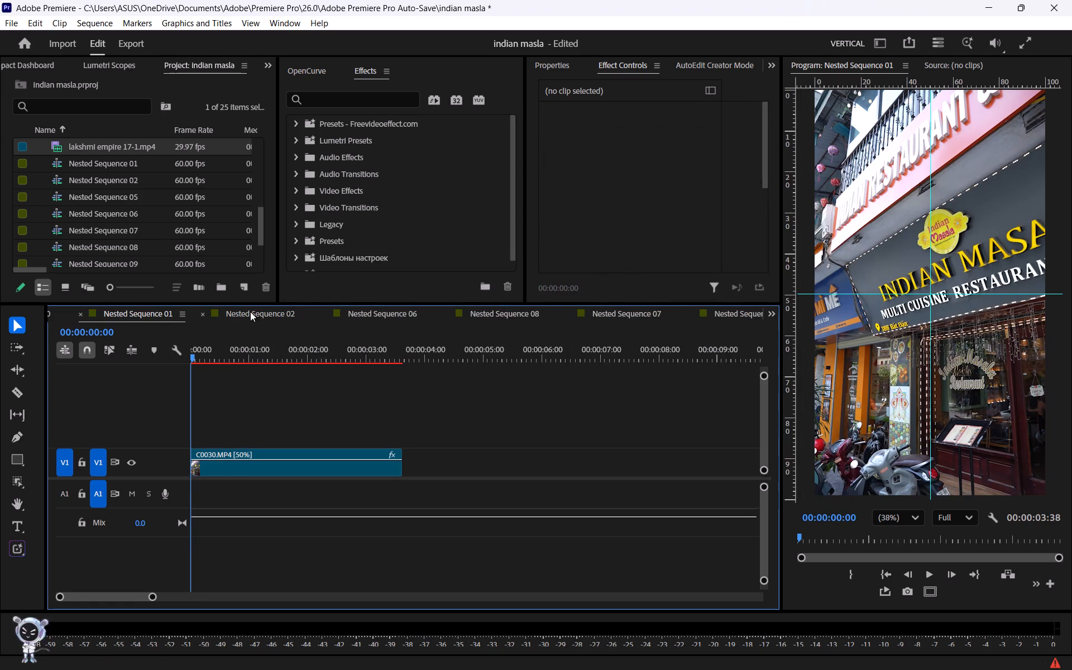
click(63, 315)
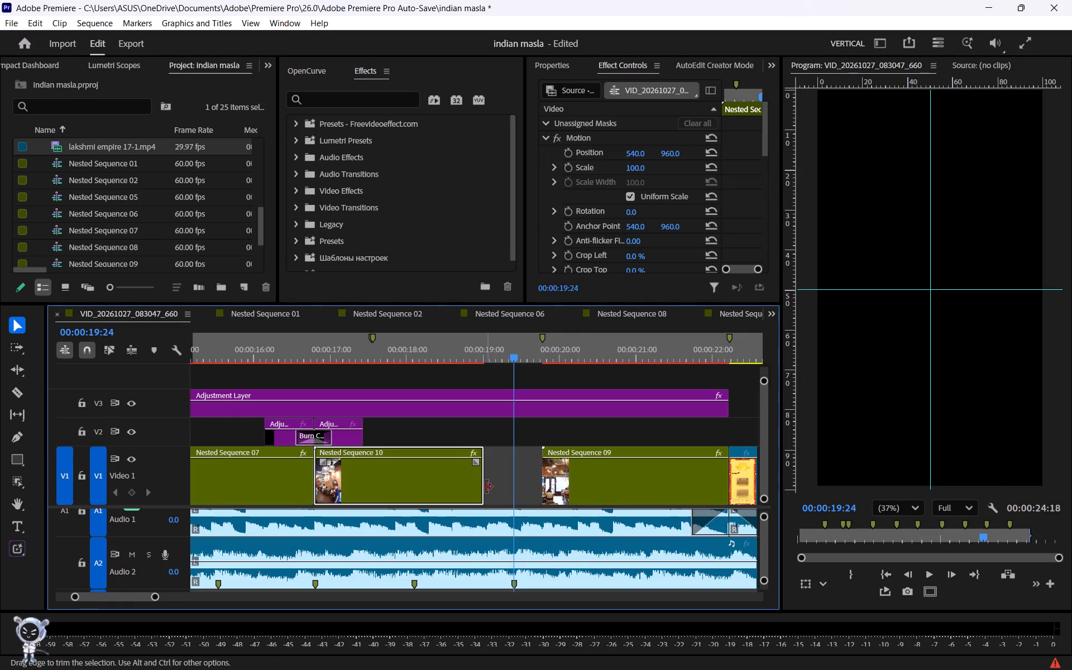
drag(486, 487, 513, 487)
Move Nested Sequence 09 earlier against the end of Nested Sequence 10.
drag(629, 492, 609, 492)
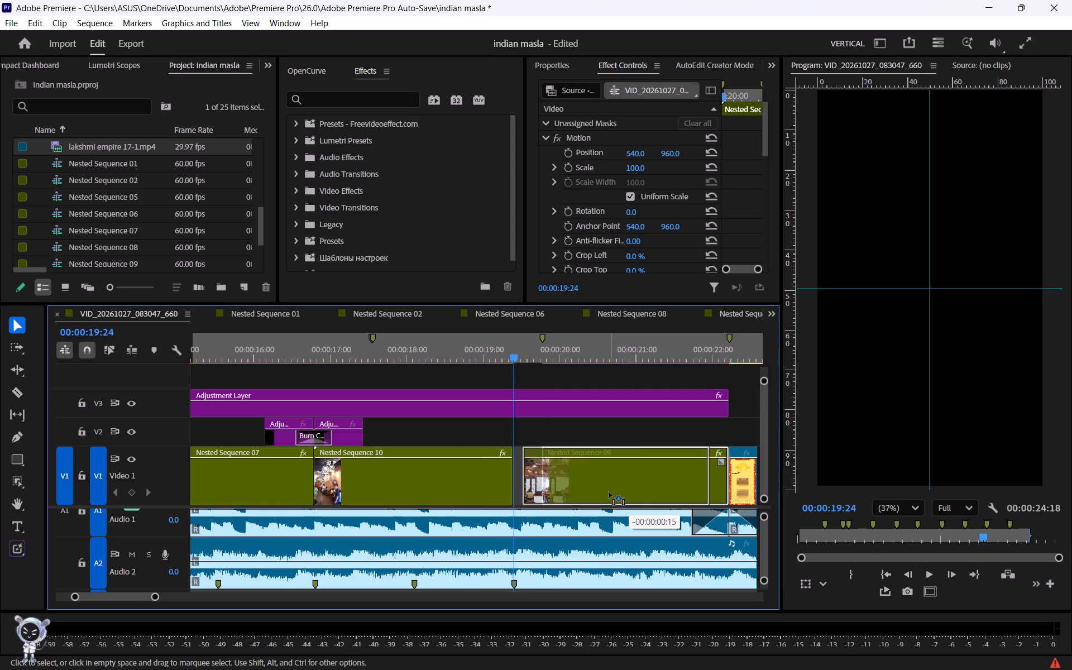
drag(609, 492, 603, 492)
alt+scroll(504, 470, up, 12)
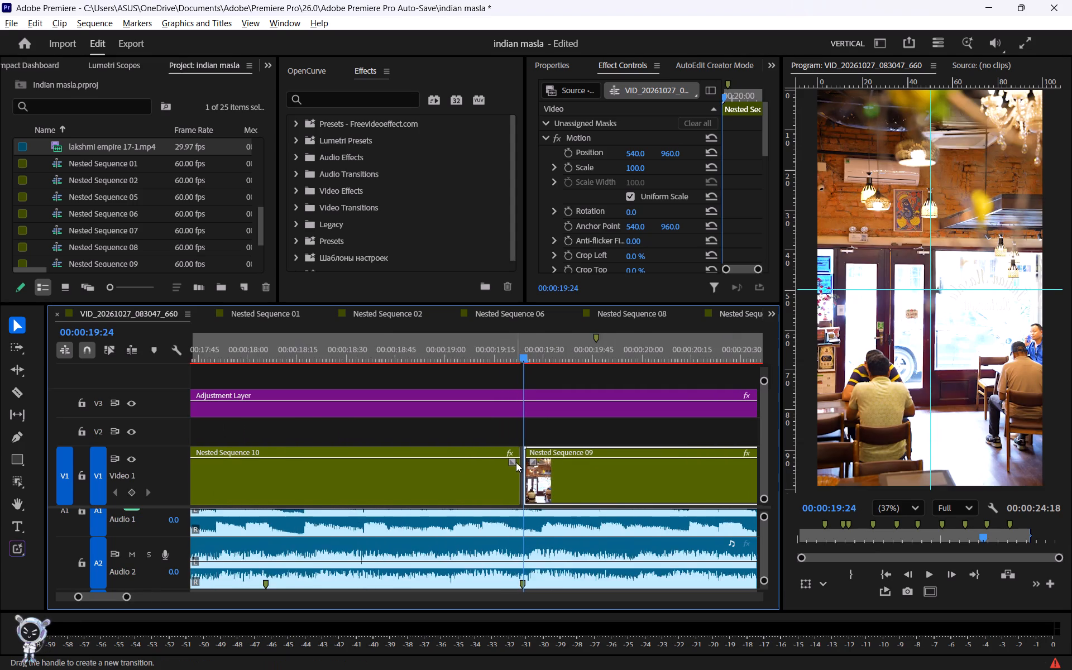
alt+scroll(516, 462, up, 1)
click(591, 496)
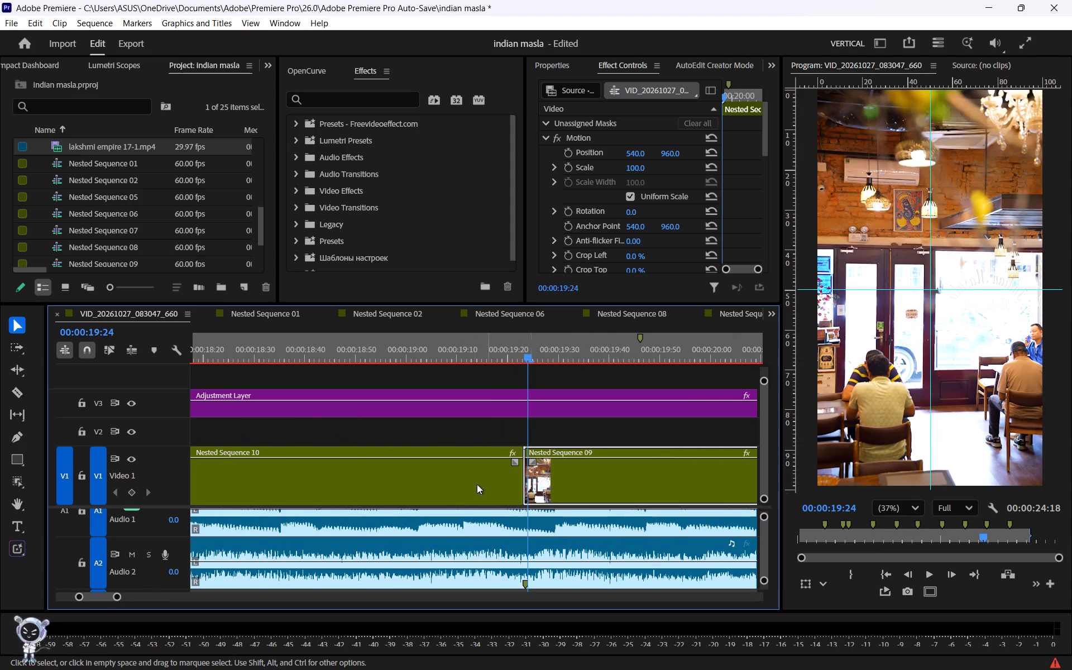
Rerun the Warp Stabilizer analysis on the extended Nested Sequence 10.
click(465, 482)
scroll(661, 201, down, 12)
click(655, 234)
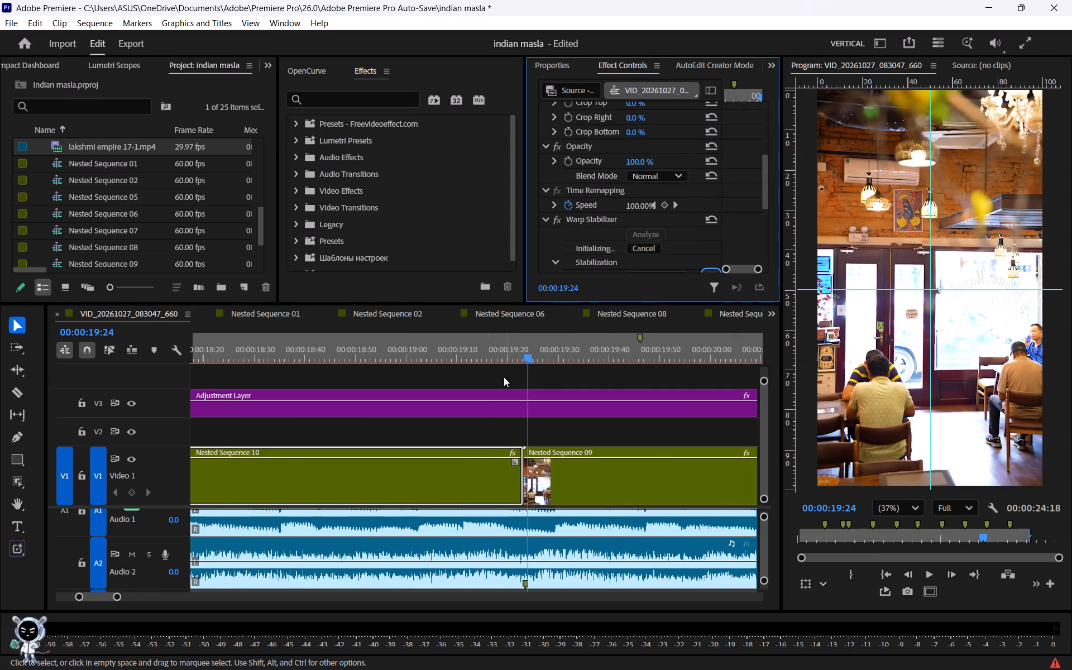
Open Nested Sequence 09 and extend the end of its C0598.MP4 clip to about 00:00:08:44.
alt+scroll(478, 418, down, 15)
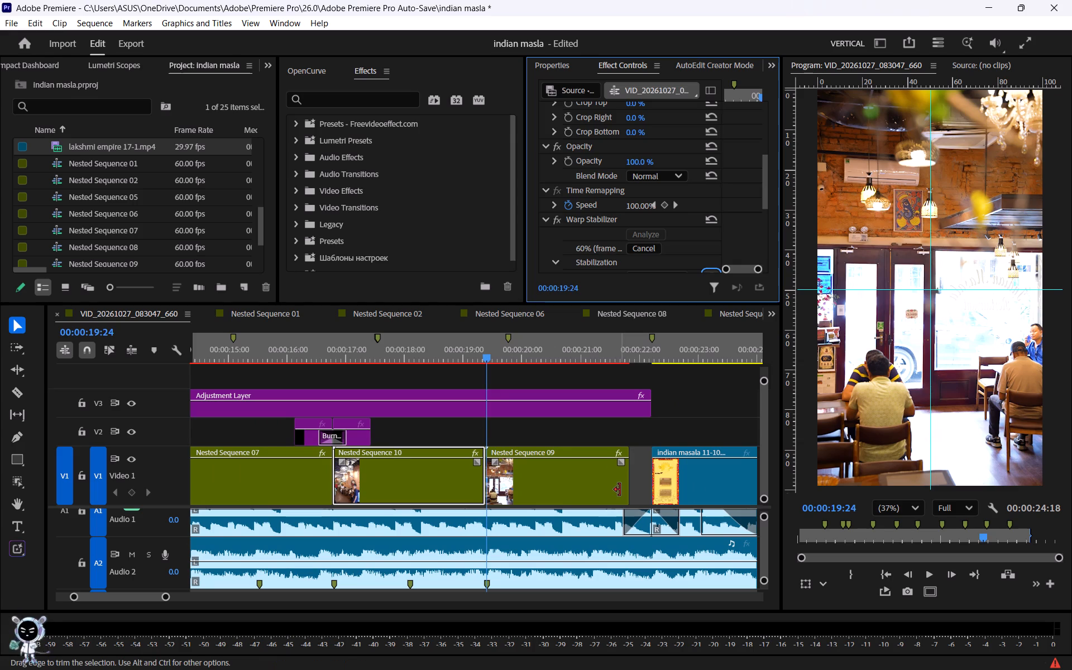
click(620, 490)
double_click(602, 484)
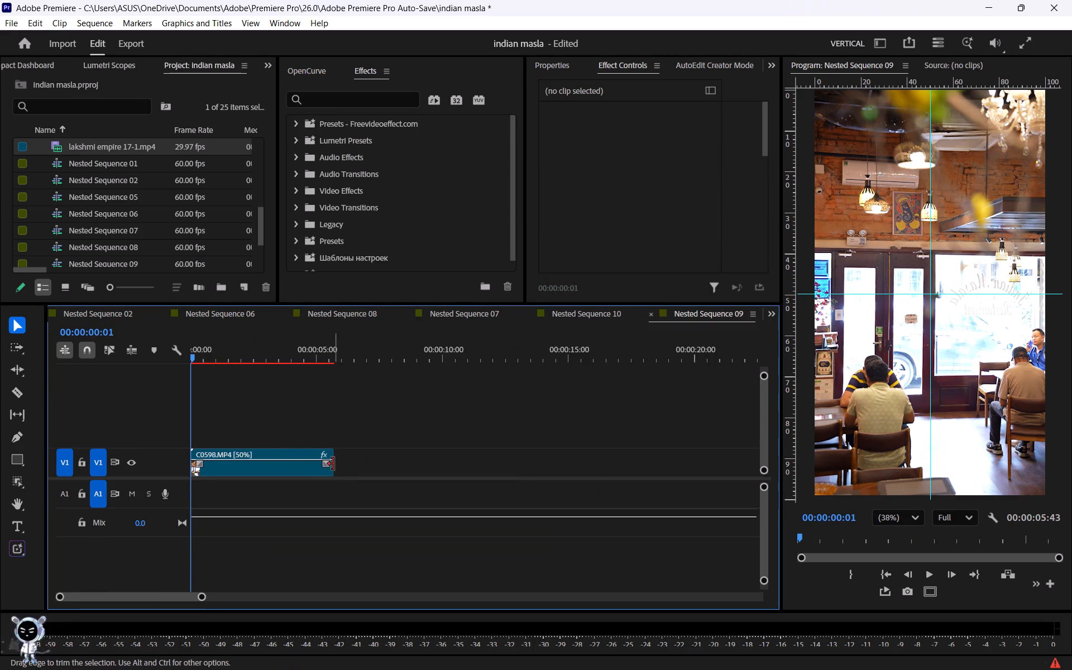
drag(335, 464, 411, 460)
Return to the VID_20261027_083047_660 sequence and extend the end of Nested Sequence 09 to the start of the indian masala 11-10 clip.
click(111, 324)
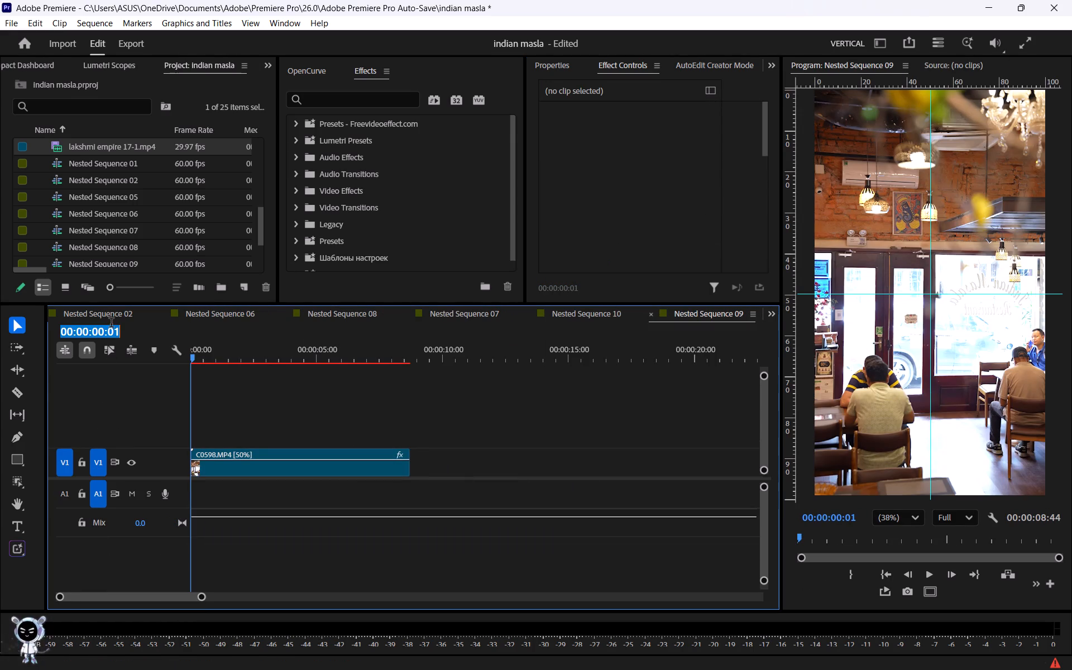
click(112, 313)
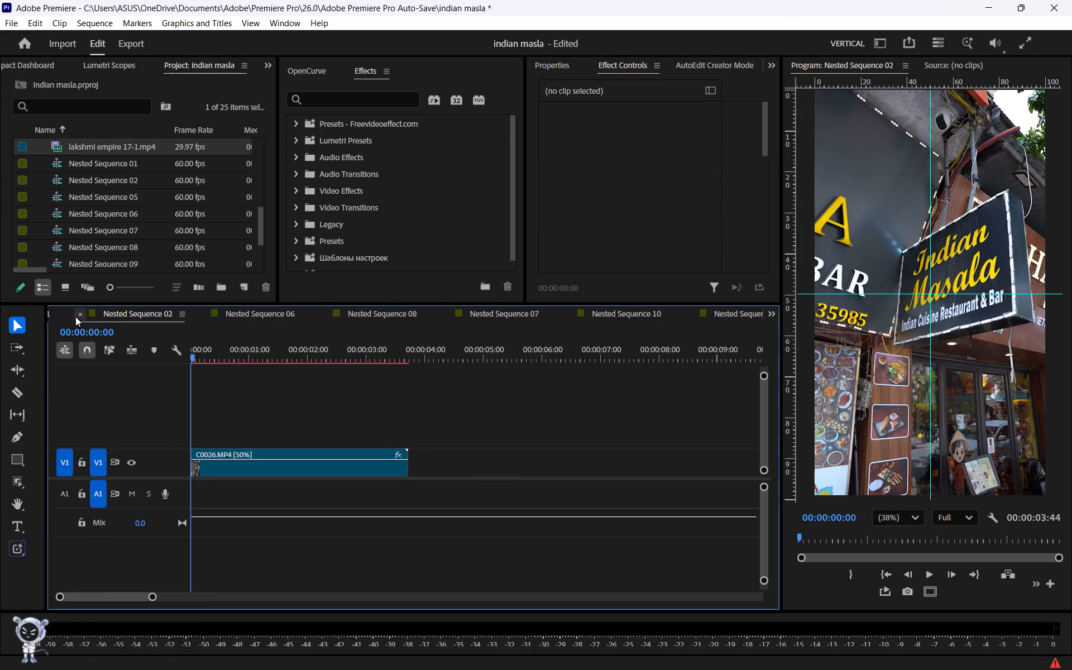
click(59, 316)
click(59, 316)
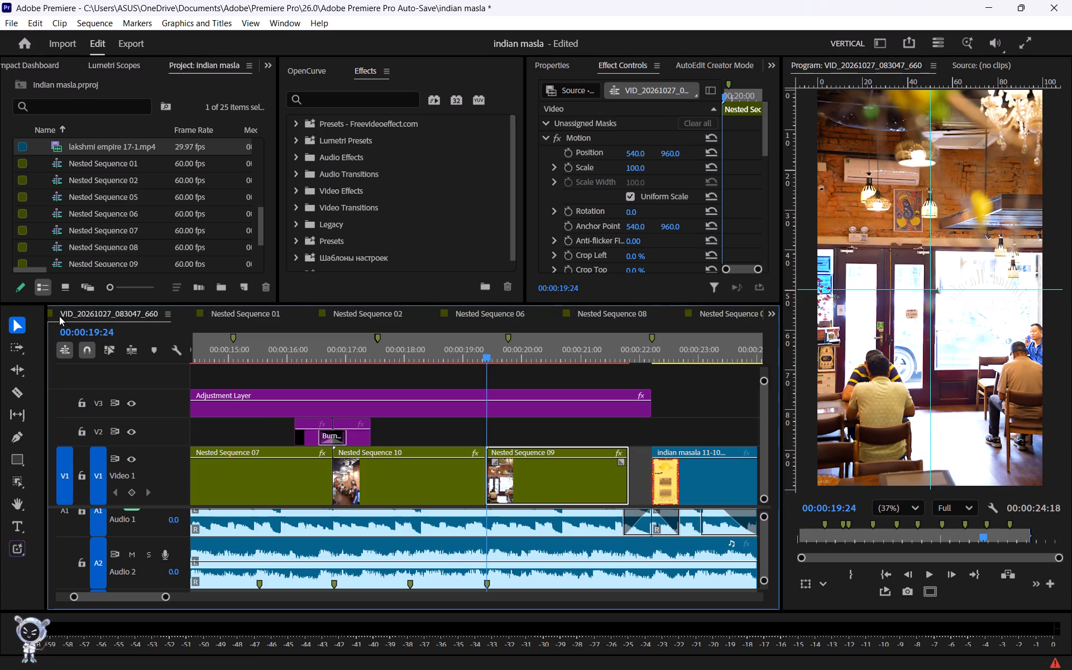
drag(624, 483, 652, 483)
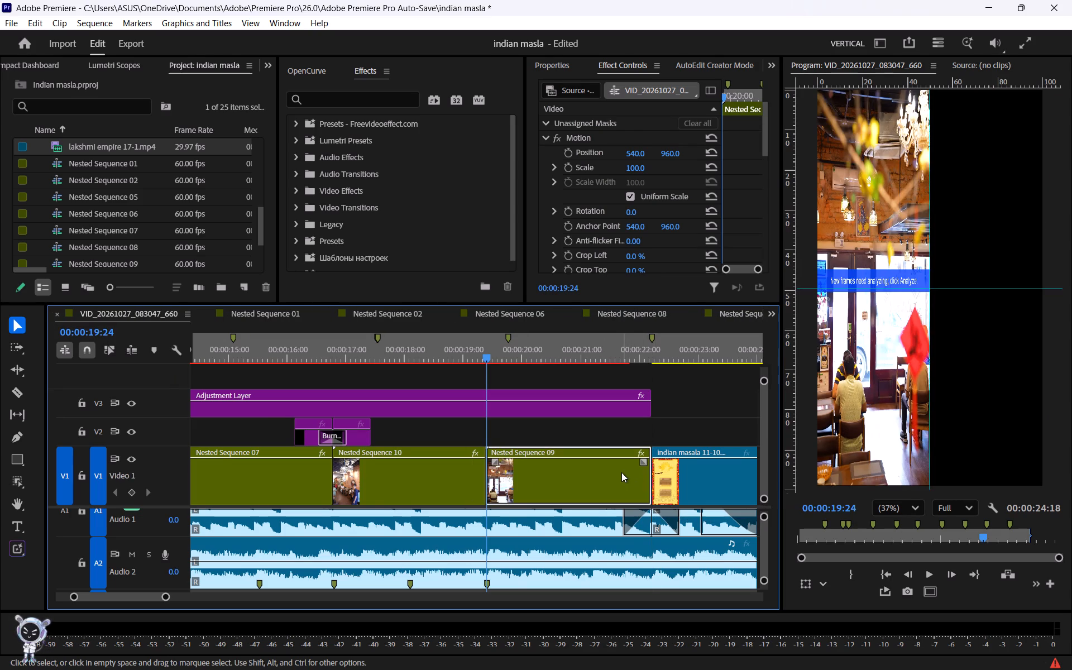
Rerun the Warp Stabilizer analysis on the extended Nested Sequence 09.
click(621, 472)
scroll(666, 175, down, 13)
click(652, 226)
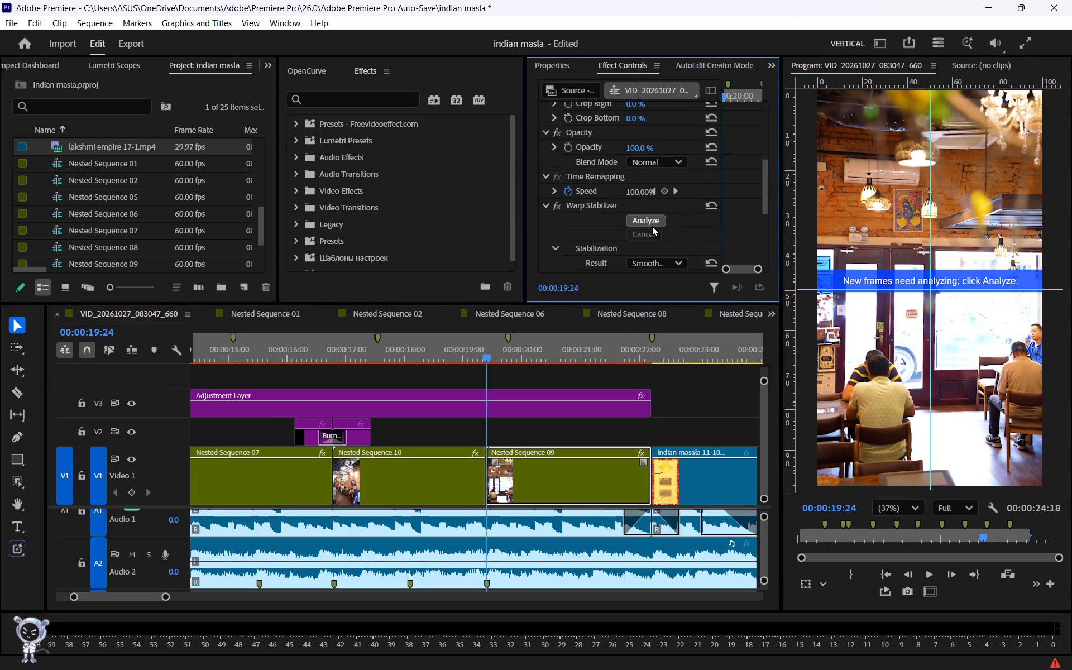
Move the playhead to the start of the sequence at 00:00:00:00 and render the video previews.
alt+scroll(473, 500, down, 20)
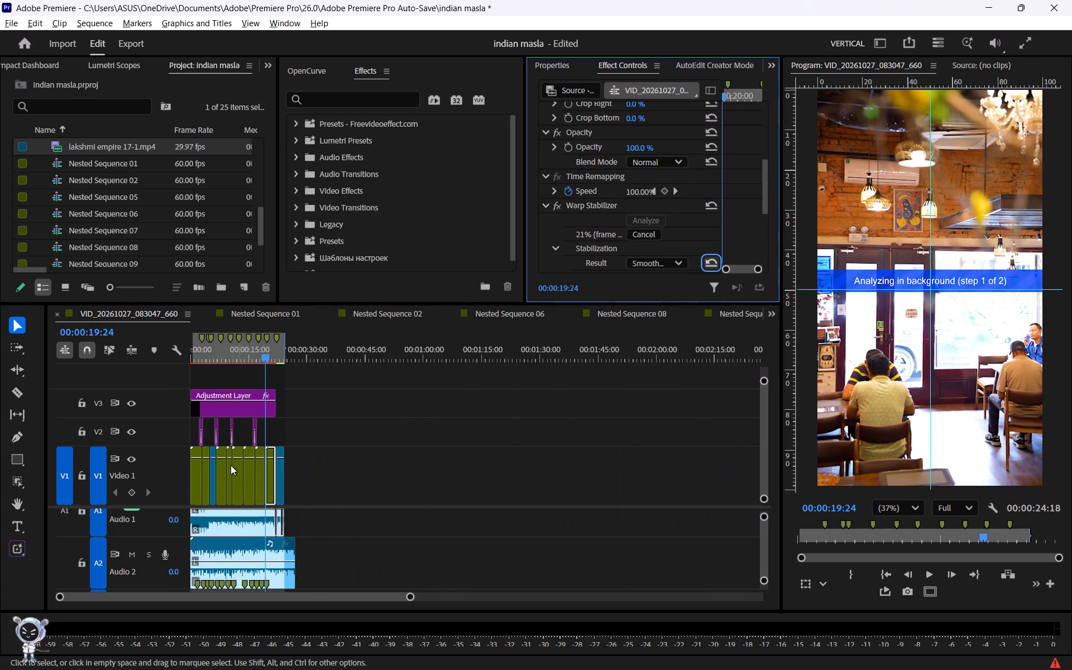
alt+scroll(231, 465, up, 20)
drag(241, 356, 231, 356)
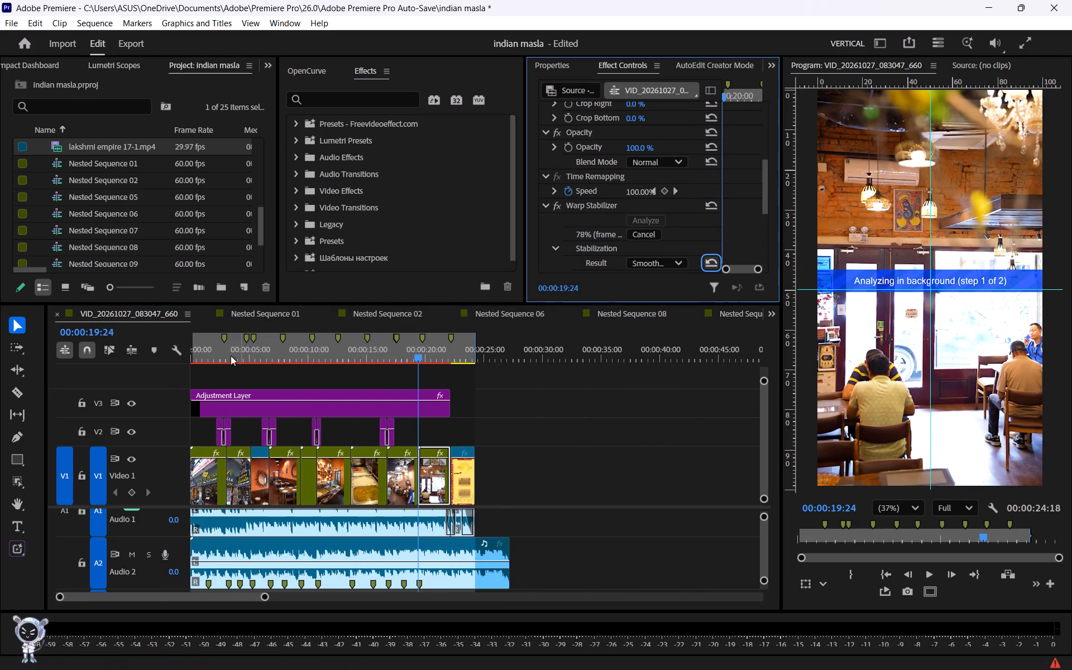
drag(231, 356, 152, 343)
key(ctrl+h)
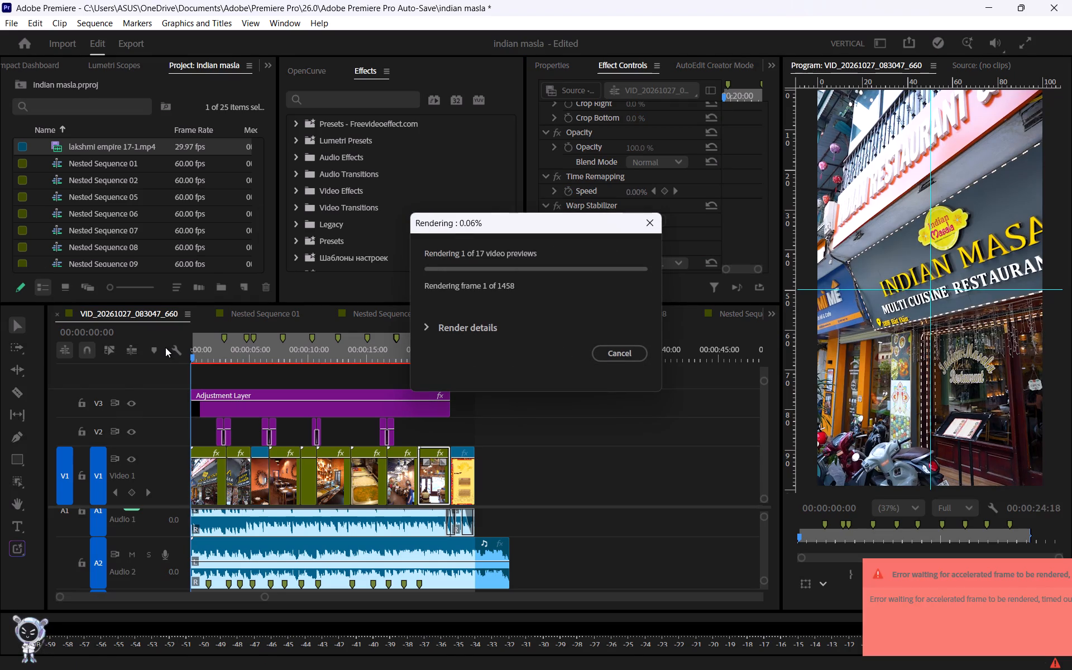
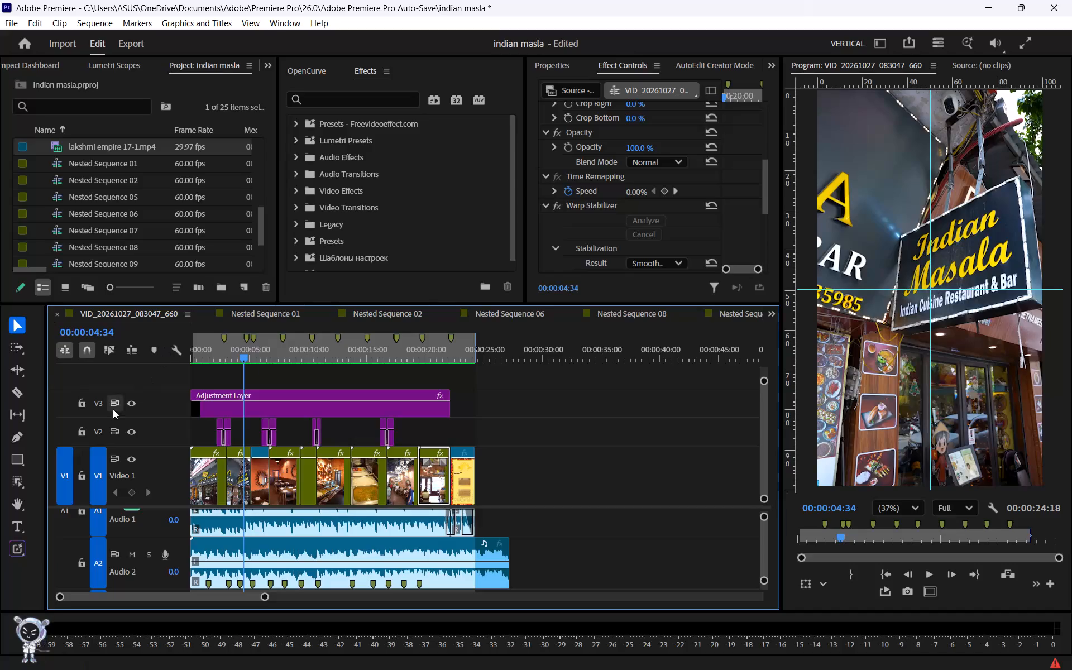
Move the first V2 adjustment layers and their transition so they meet at the cut between Nested Sequence 01 and Nested Sequence 02.
alt+scroll(112, 409, up, 8)
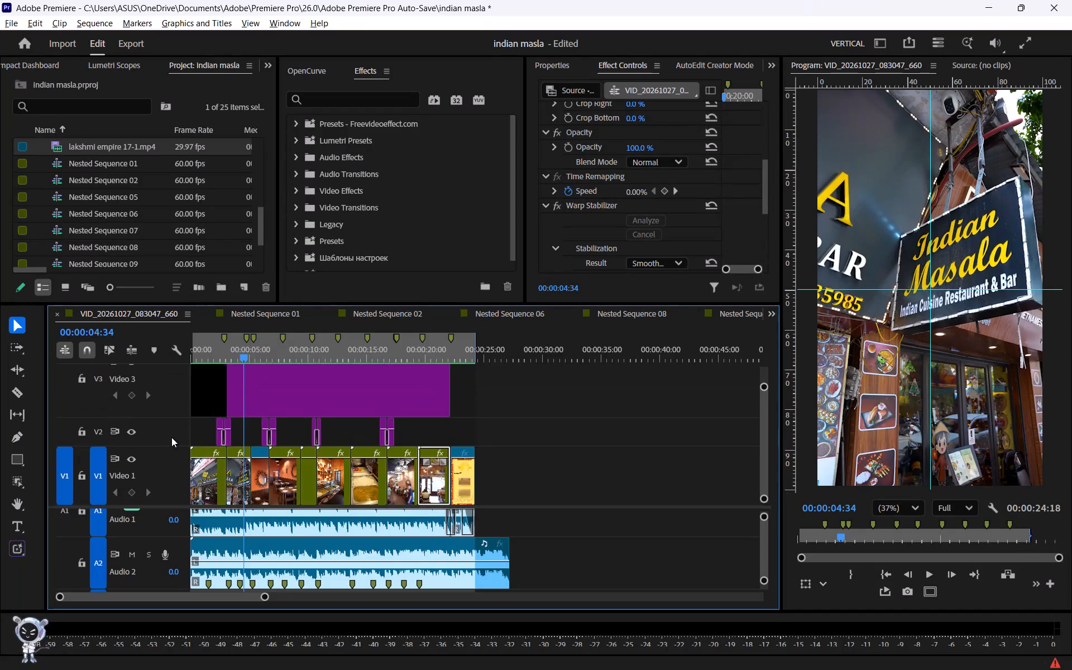
alt+scroll(171, 437, up, 18)
drag(404, 439, 270, 444)
drag(353, 437, 370, 438)
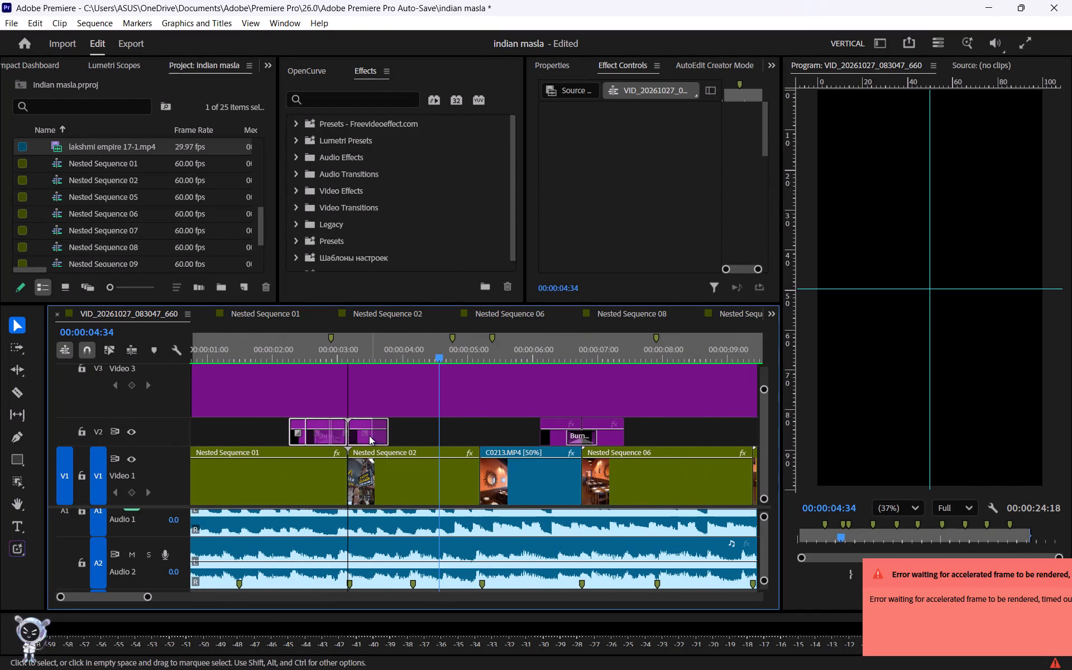
Play back the sequence from the first transition and rerun the Warp Stabilizer analysis on Nested Sequence 08.
alt+scroll(356, 409, down, 6)
click(258, 348)
key(space)
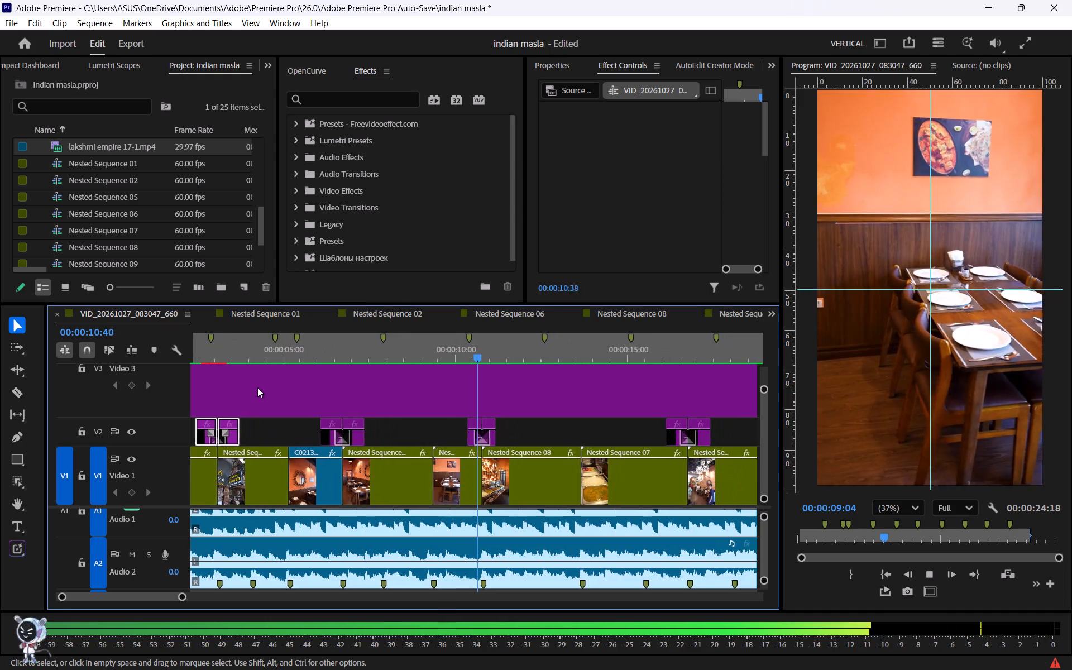
key(space)
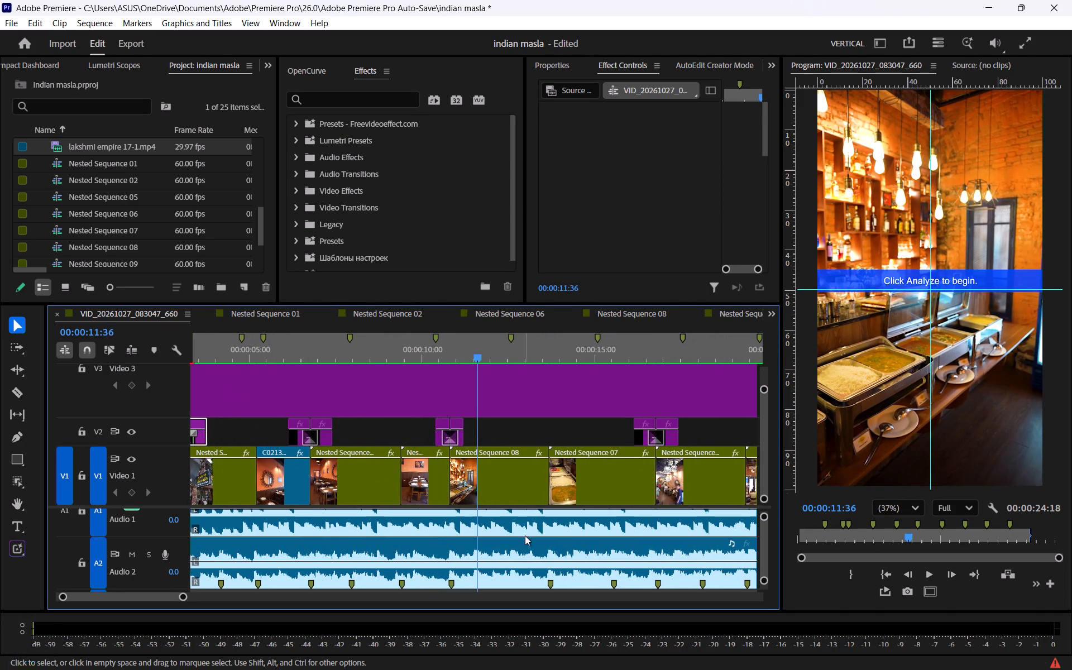
click(506, 497)
scroll(611, 250, down, 12)
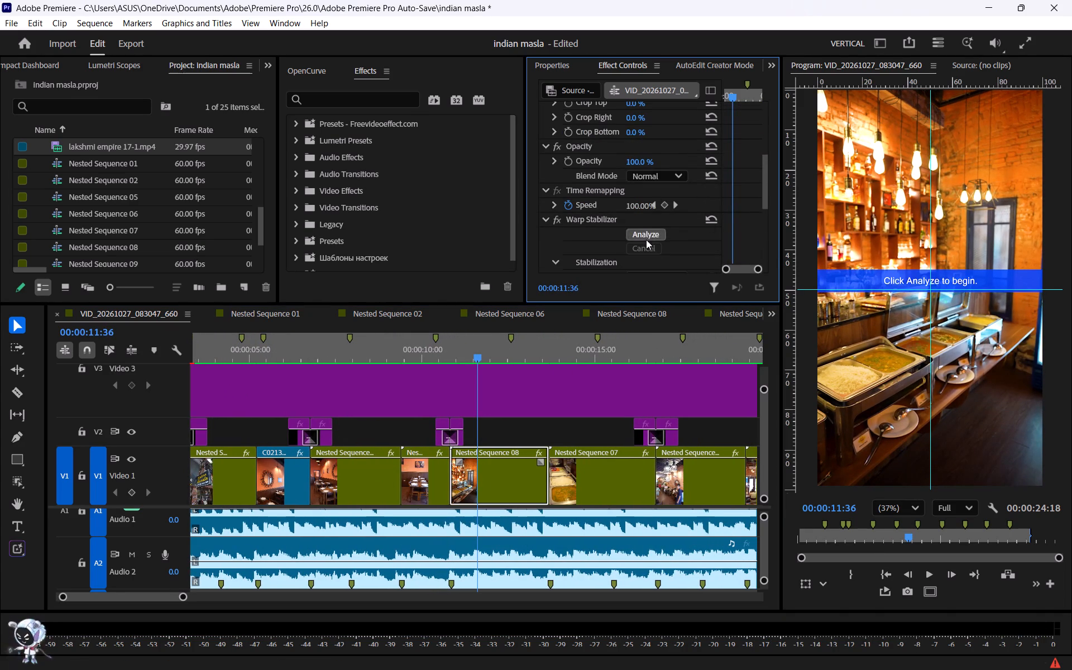
click(646, 240)
Continue playback into Nested Sequence 07 and rerun its Warp Stabilizer analysis.
click(511, 430)
key(space)
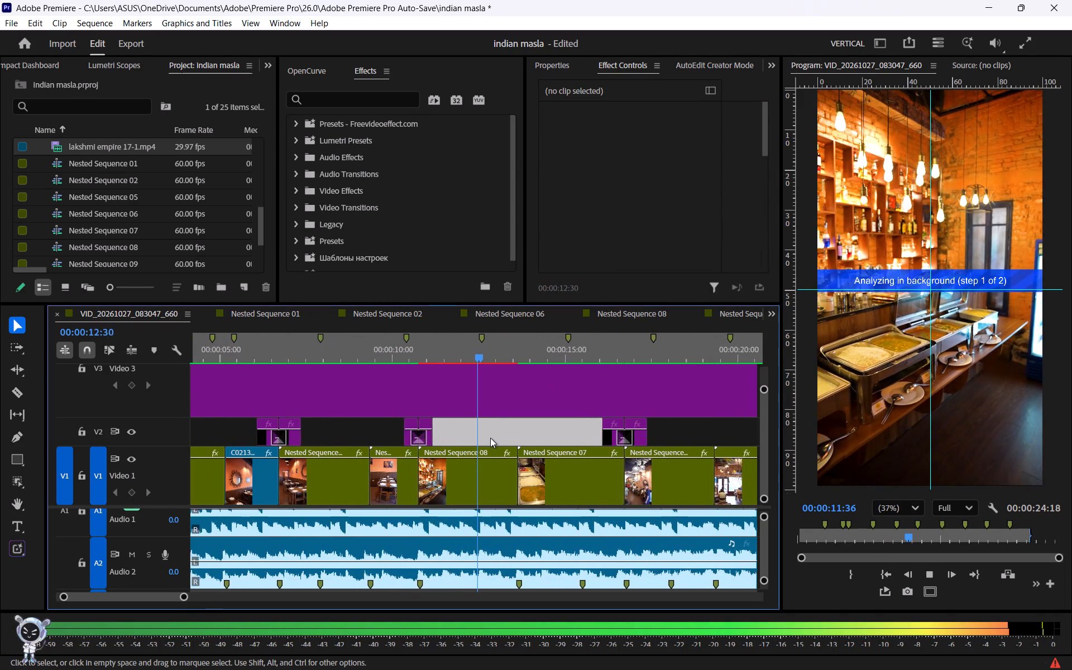
key(space)
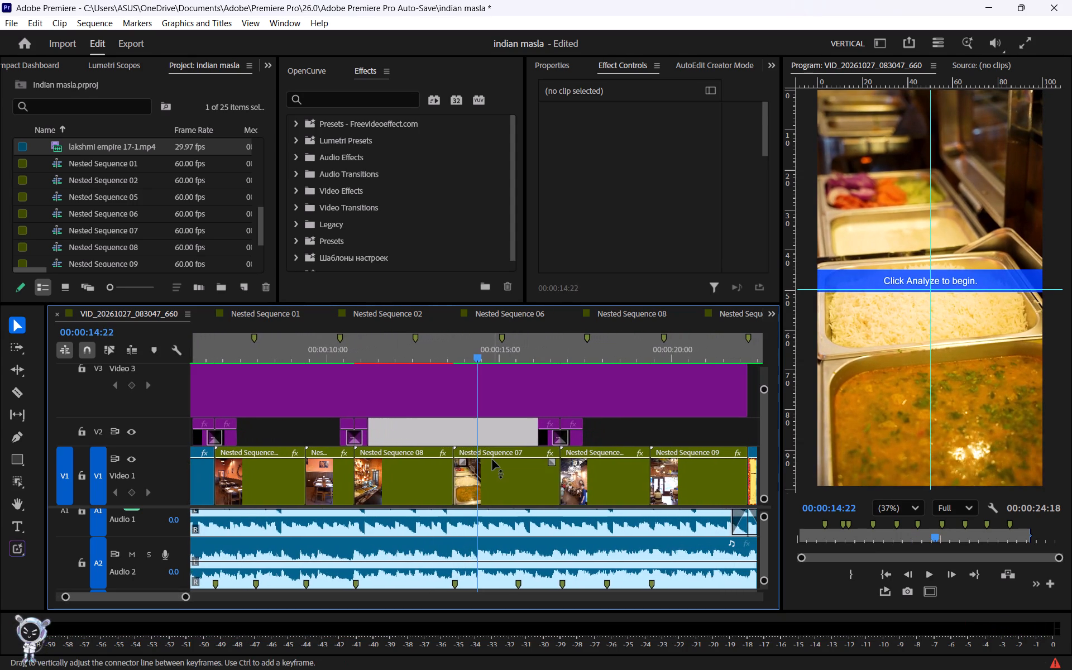
click(492, 460)
scroll(587, 267, down, 12)
click(642, 228)
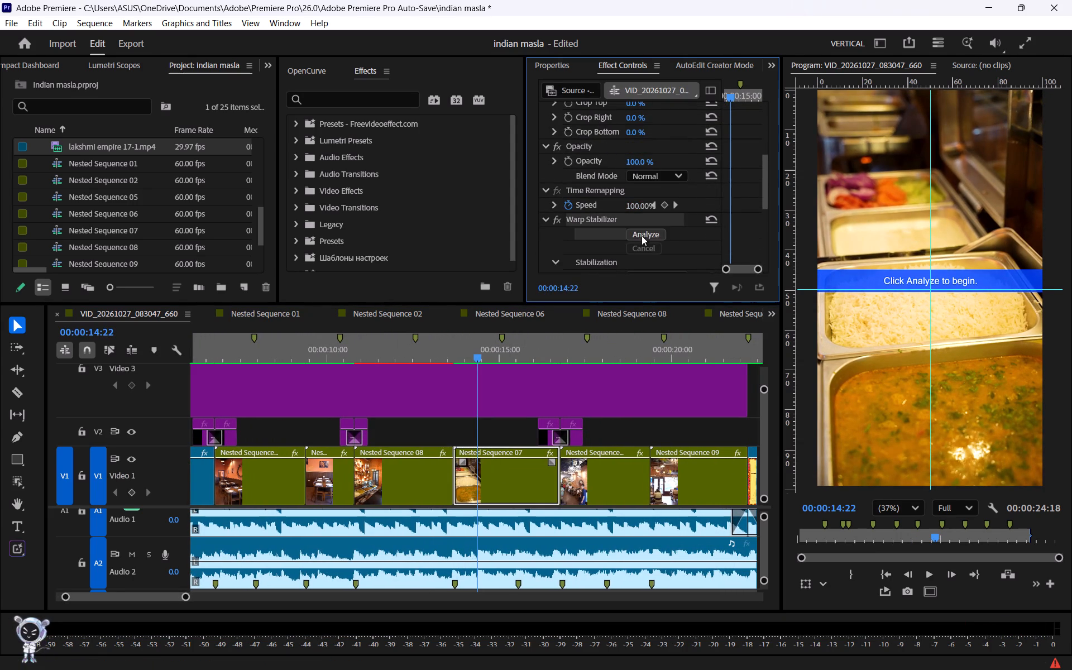
click(642, 236)
Play through to the outro, split the A2 music where the indian masala 11-10 clip ends, and delete the excess.
click(503, 438)
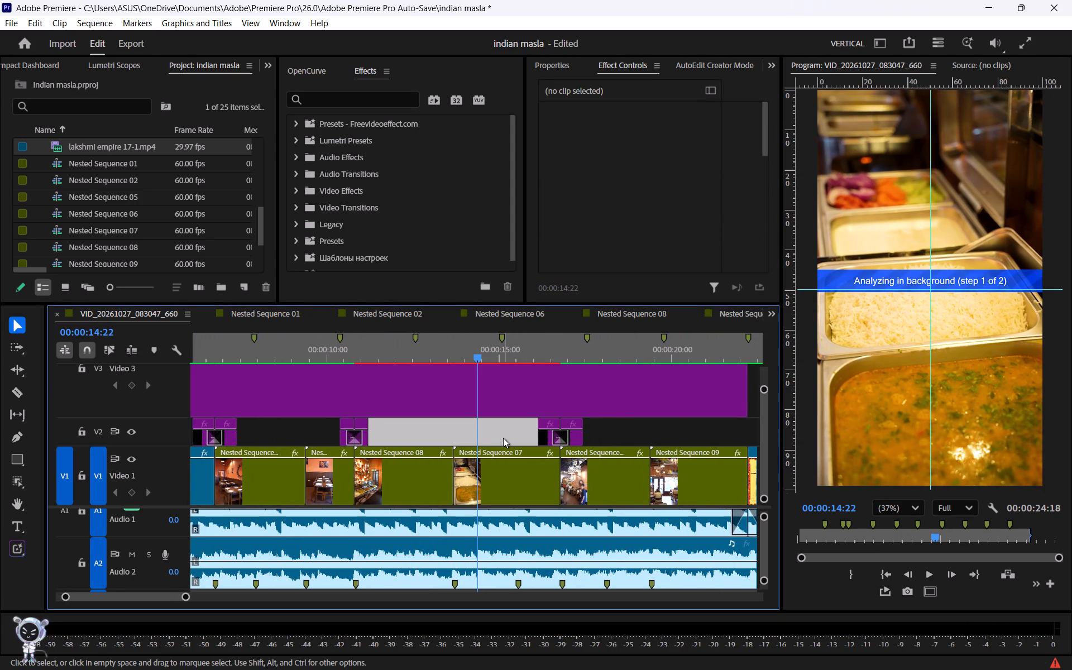
key(space)
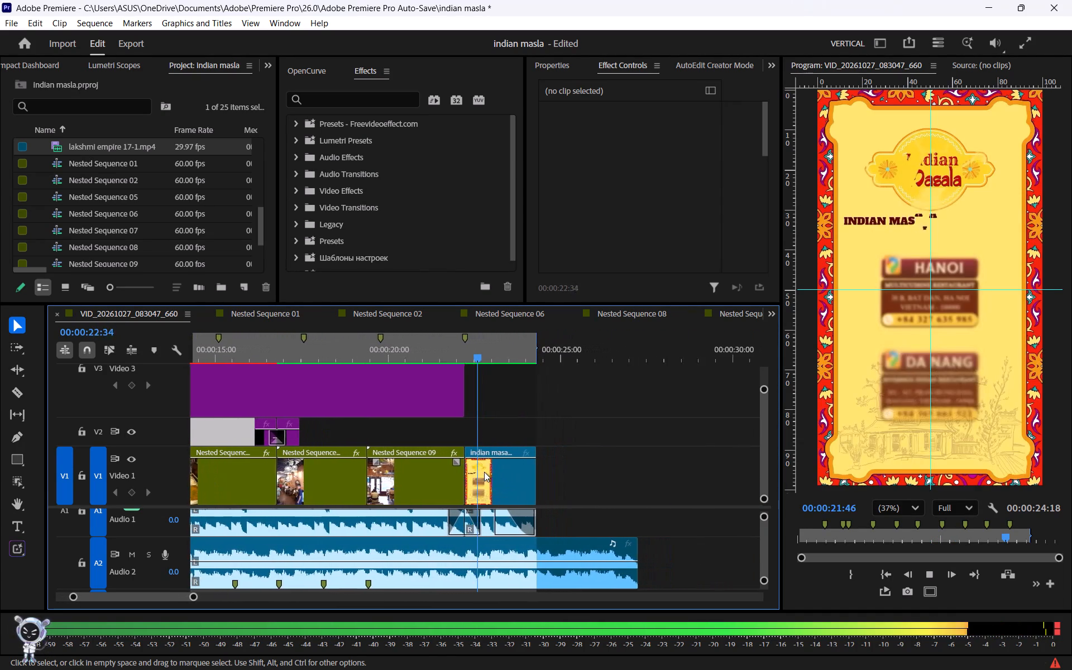
key(space)
key(c)
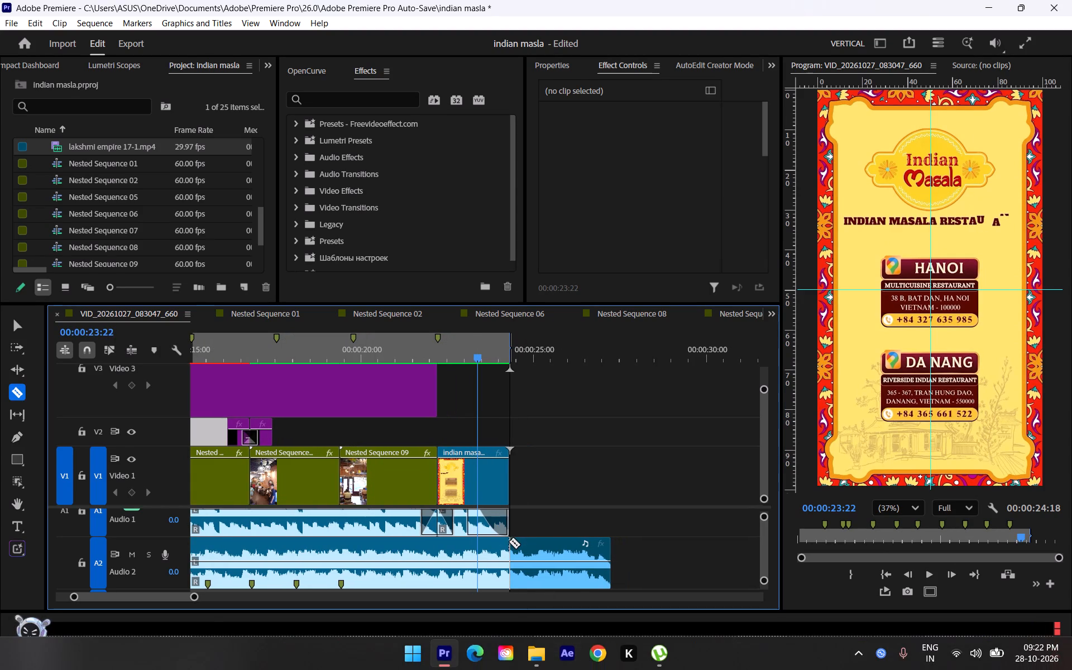
click(509, 542)
key(v)
click(542, 583)
key(Delete)
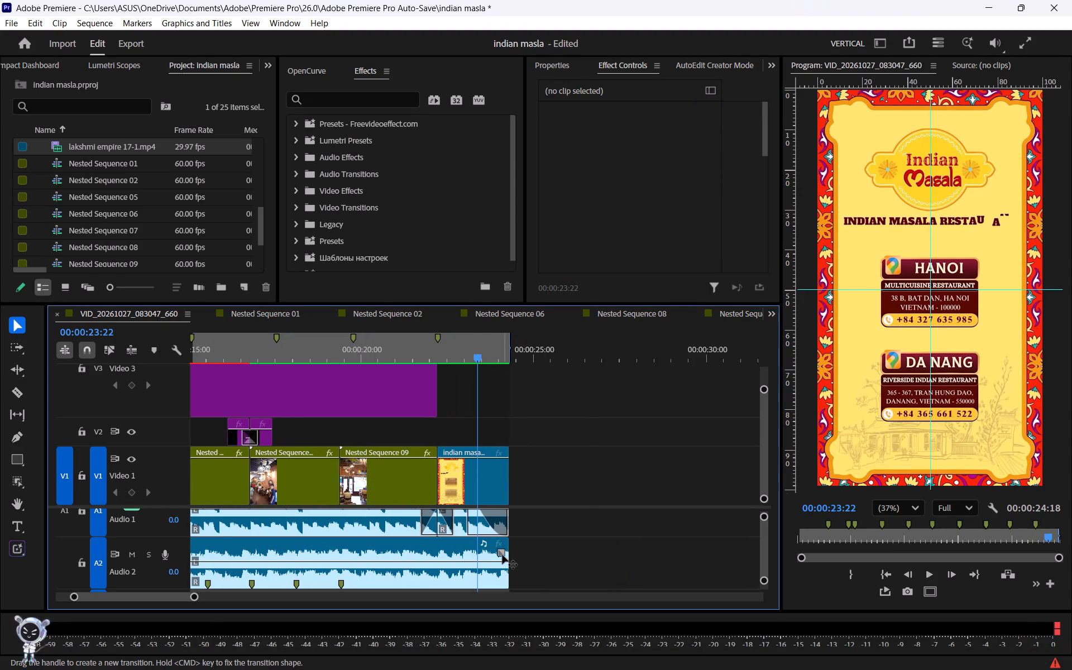
Apply the default audio transition to the end of the A2 music.
click(507, 569)
right_click(507, 569)
click(567, 549)
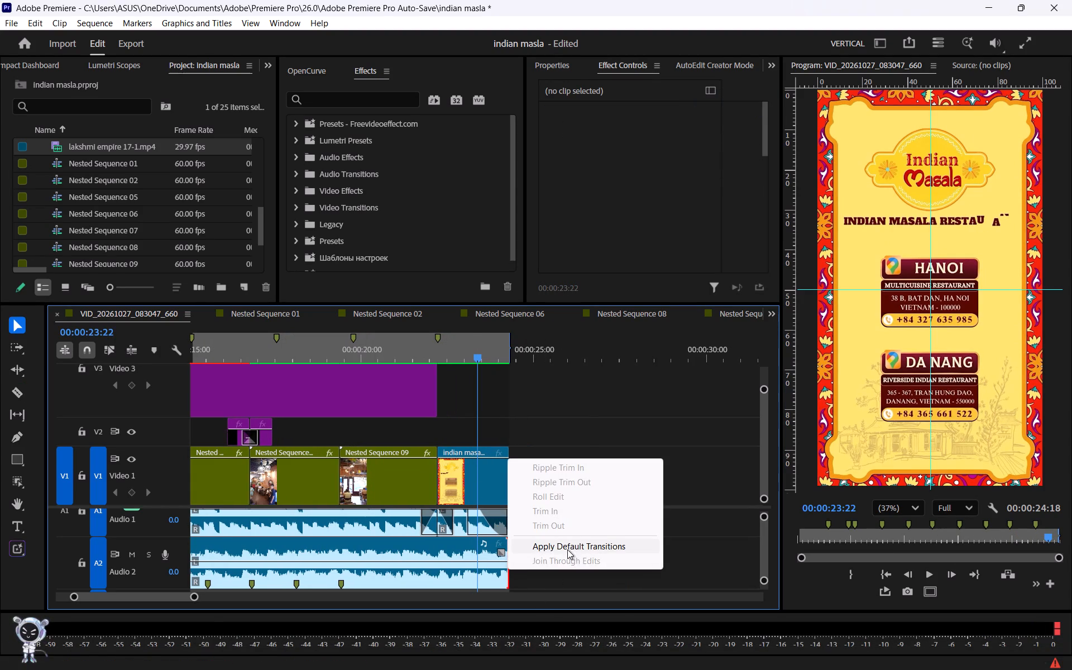
Split the A2 music at the start of the indian masala 11-10 clip and apply the default transition at that cut.
key(c)
click(442, 566)
key(v)
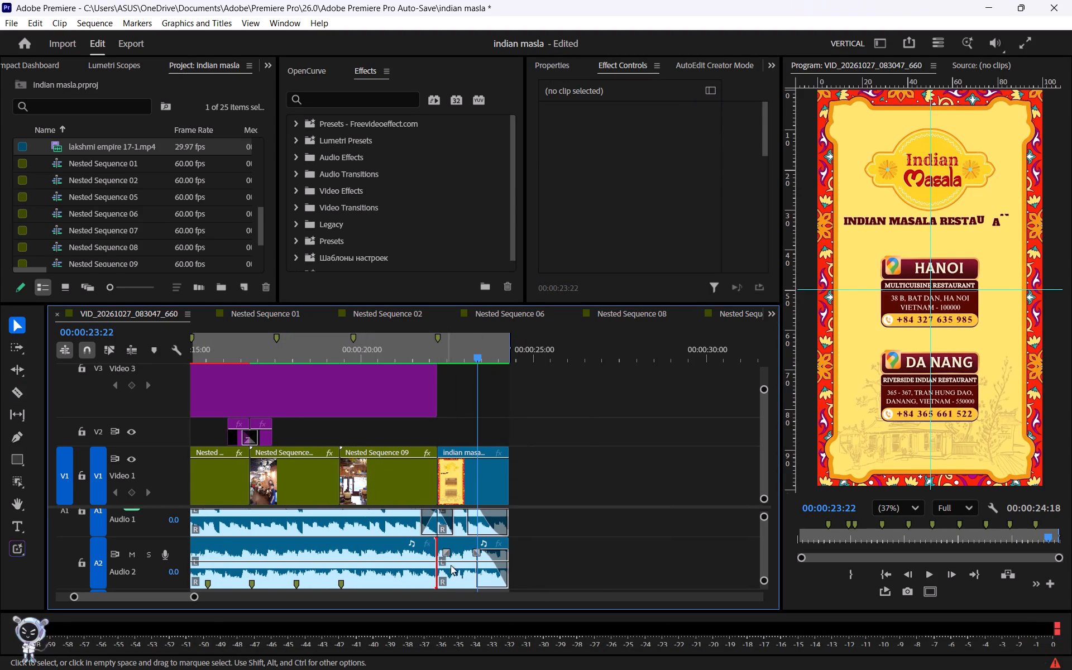
click(452, 573)
click(437, 580)
right_click(437, 580)
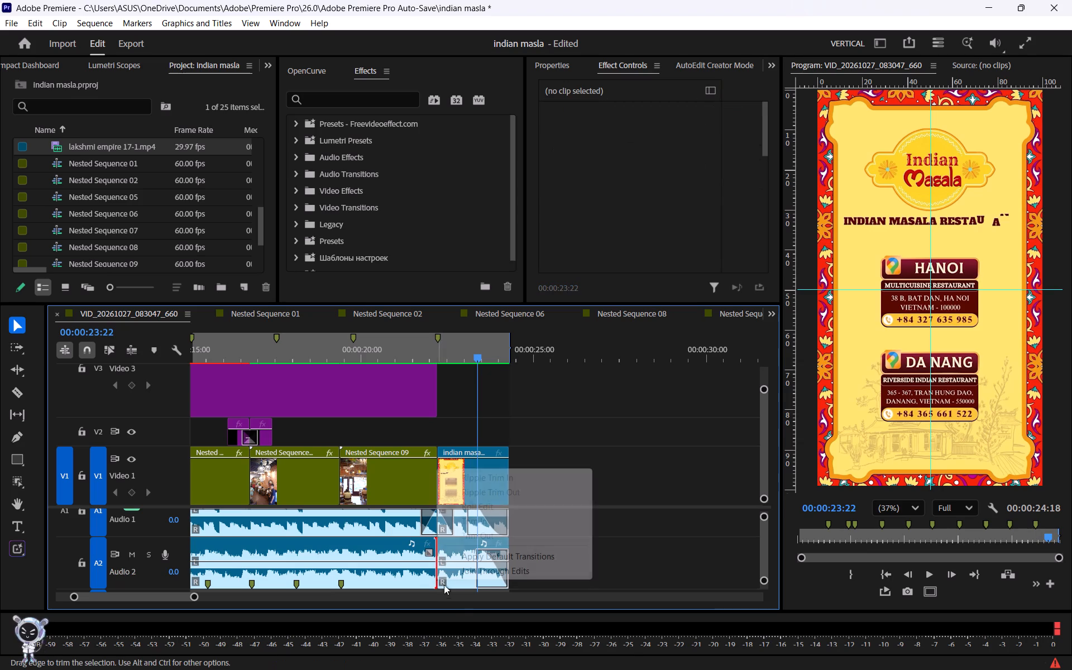
click(490, 561)
Search the effects for lowpas and apply the BGM Lowpass preset to the final A2 music segment under the outro.
click(465, 572)
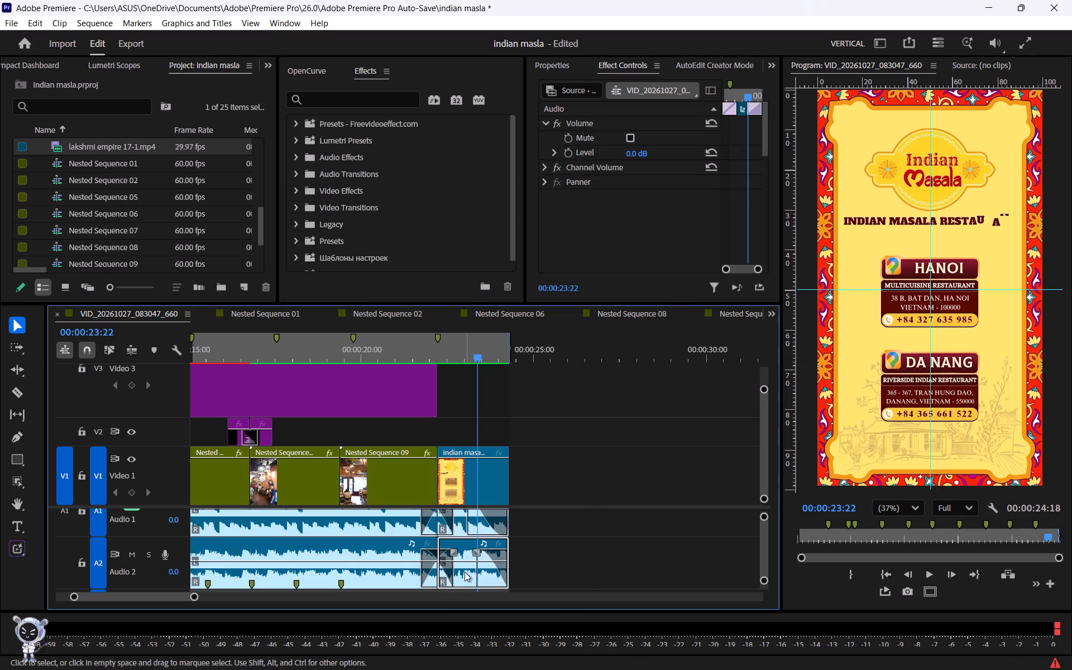
key(alt+space)
click(660, 500)
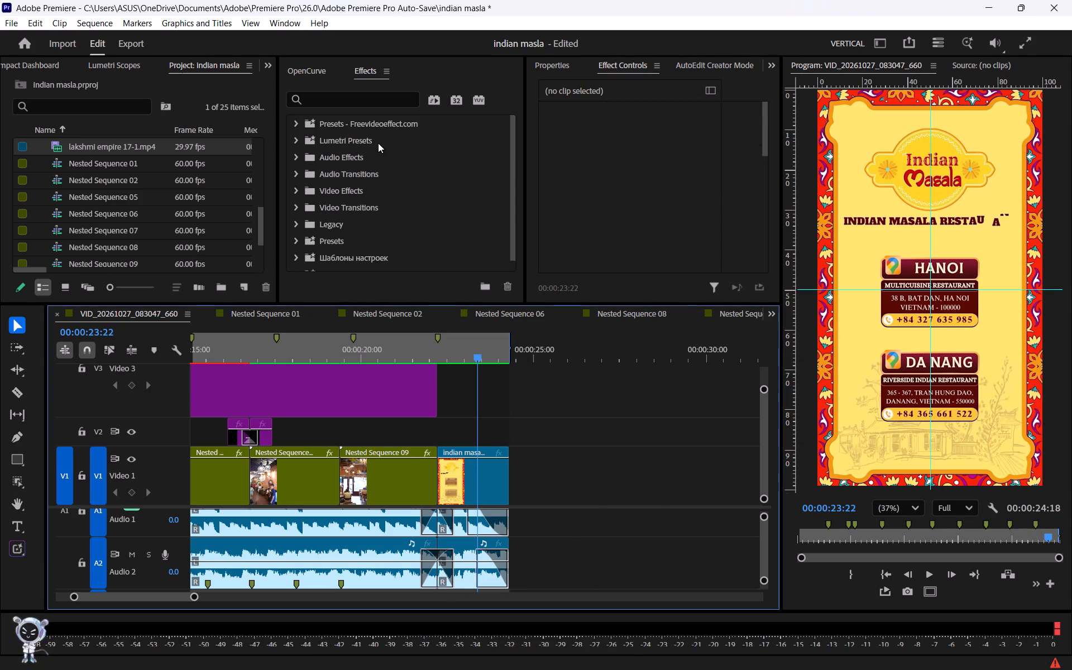
click(362, 99)
text(wa)
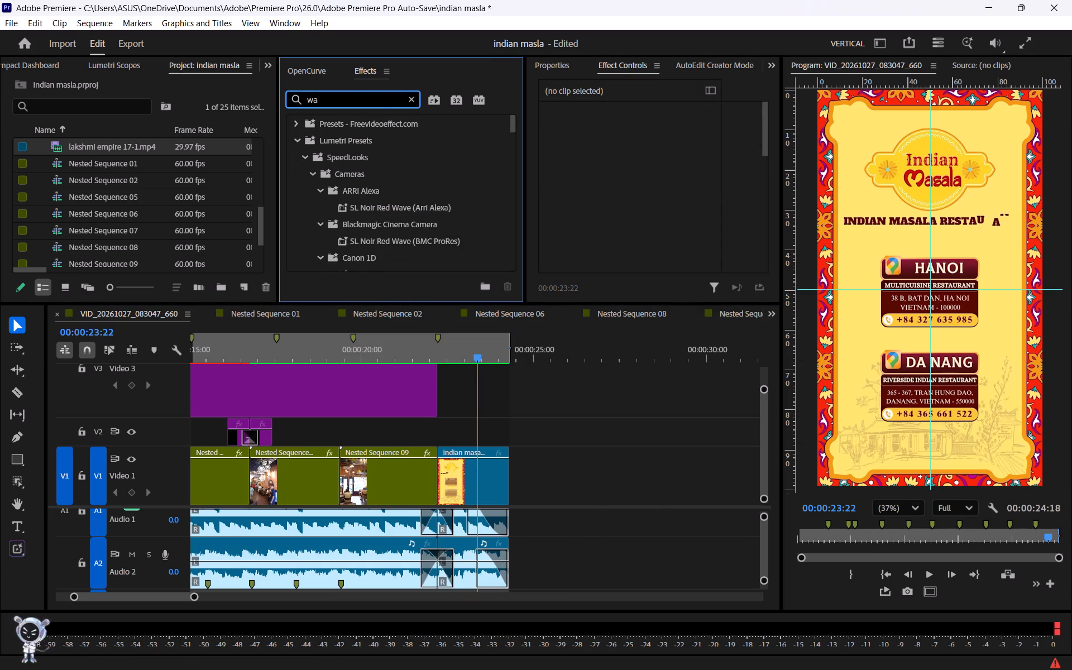
key(BackSpace)
key(BackSpace)
key(BackSpace)
text(low)
scroll(403, 193, down, 5)
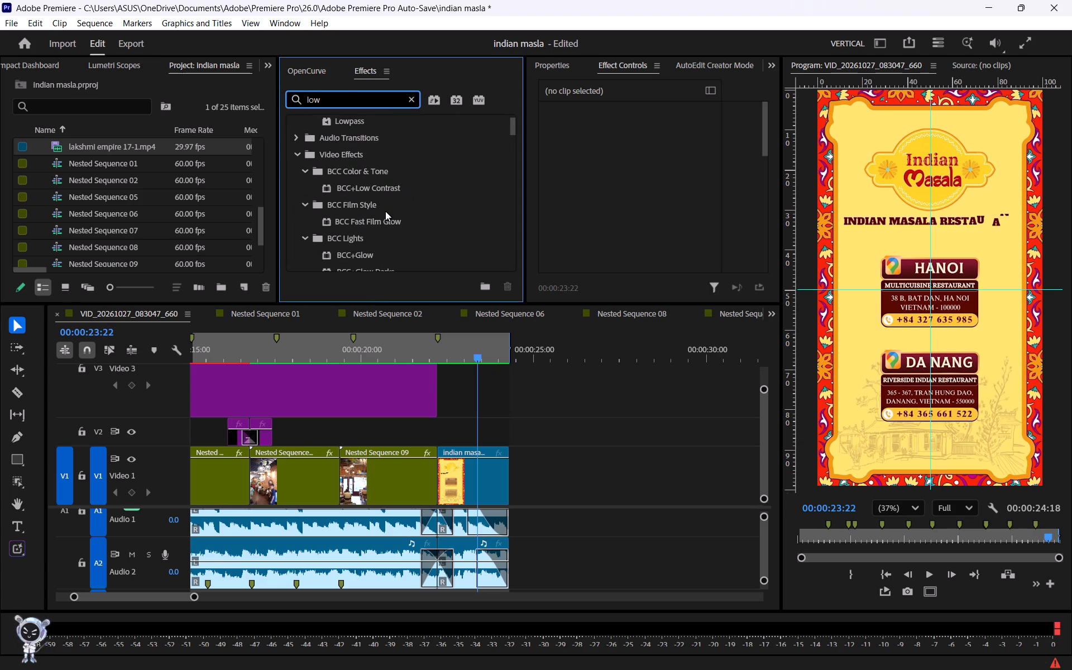
scroll(385, 207, down, 5)
scroll(385, 206, up, 10)
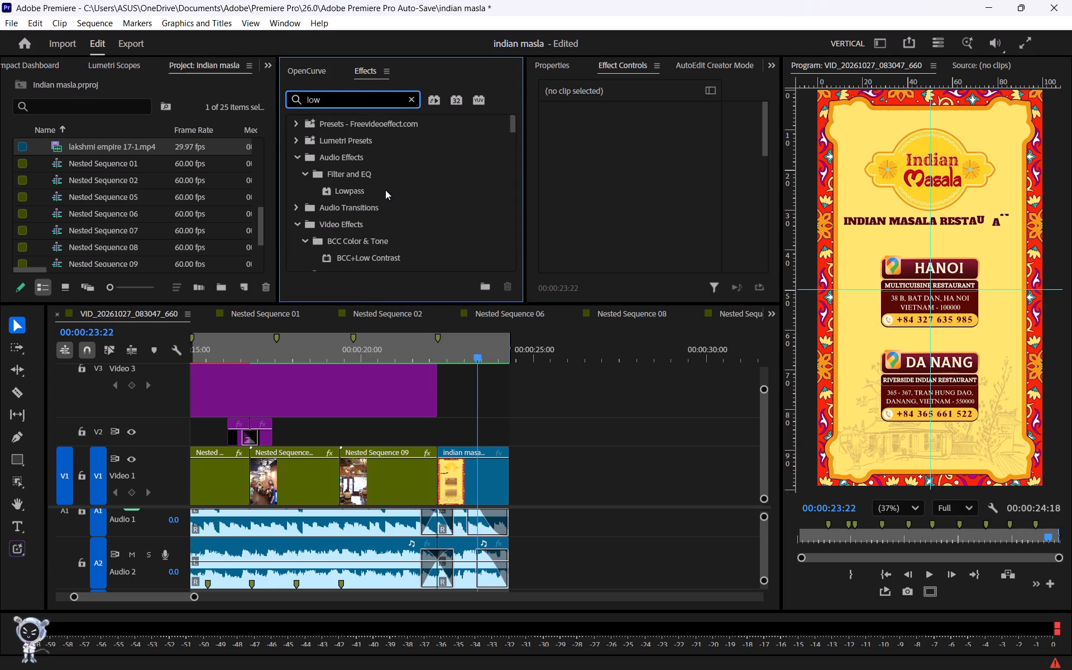
scroll(385, 190, up, 5)
text(pas)
scroll(380, 201, down, 15)
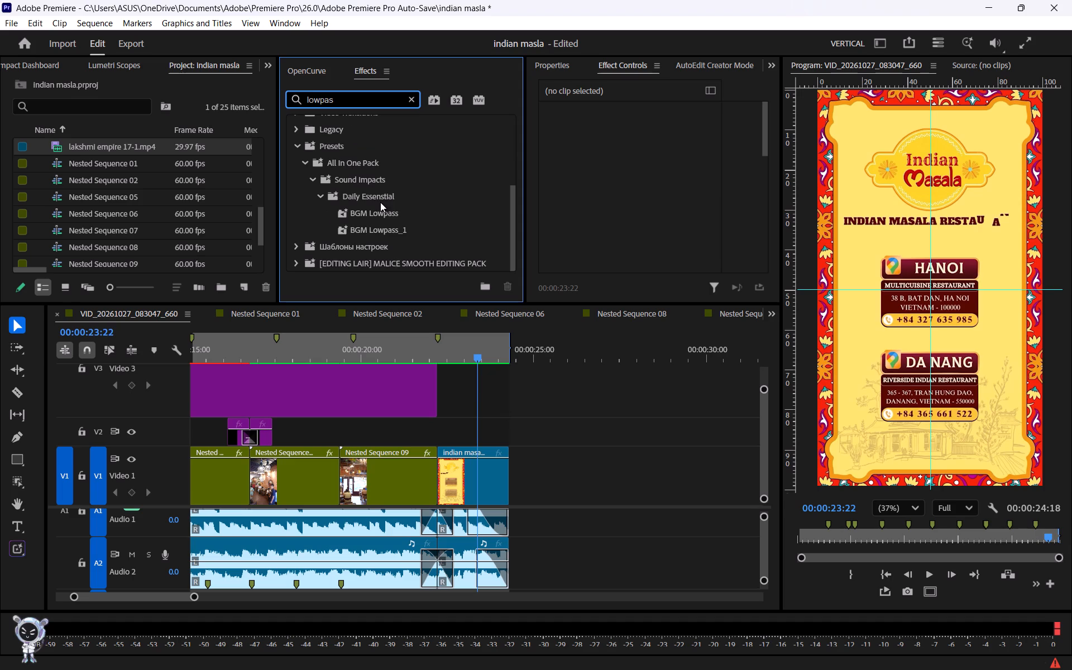
drag(374, 208, 461, 568)
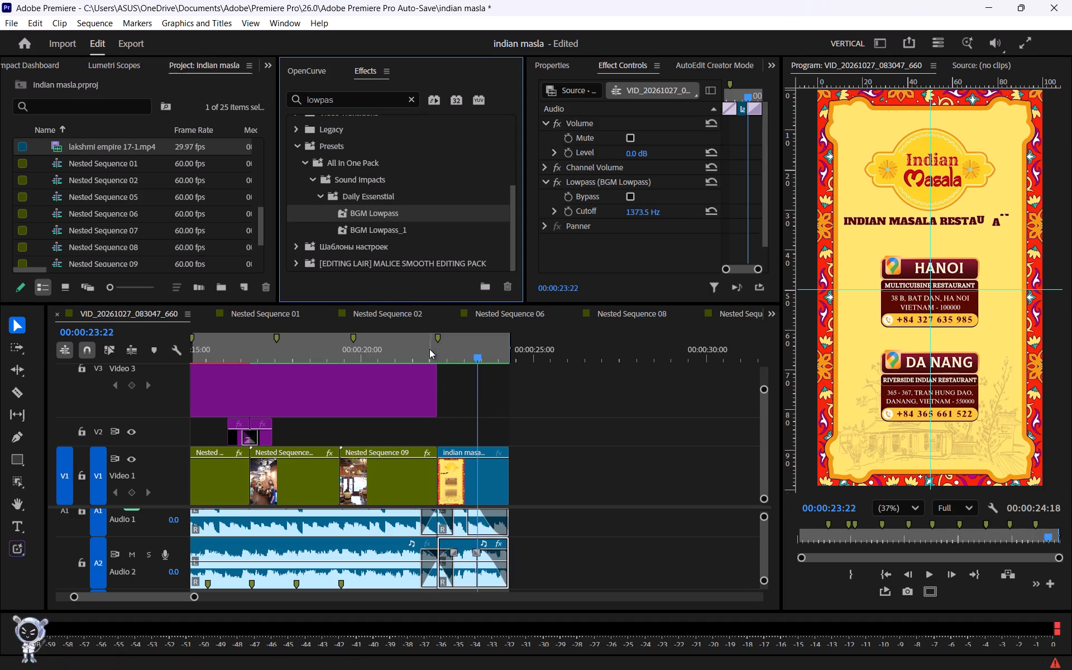
Play back the outro, return the playhead to 00:00:00:00, and render the sequence's video previews.
click(429, 349)
key(space)
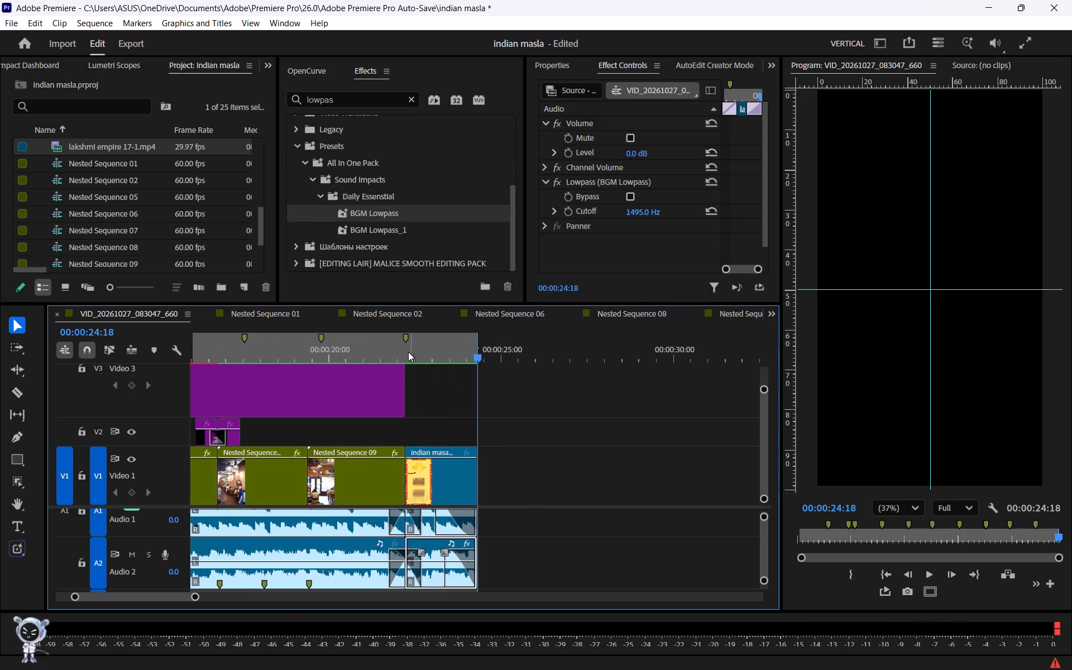
drag(404, 348, 0, 376)
key(ctrl+h)
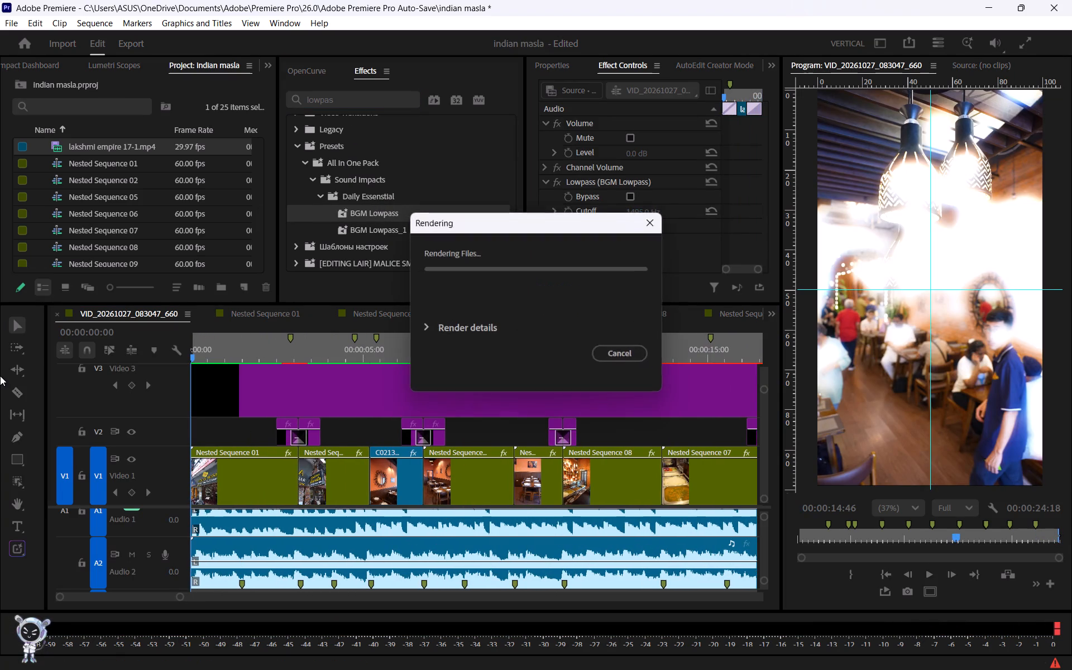
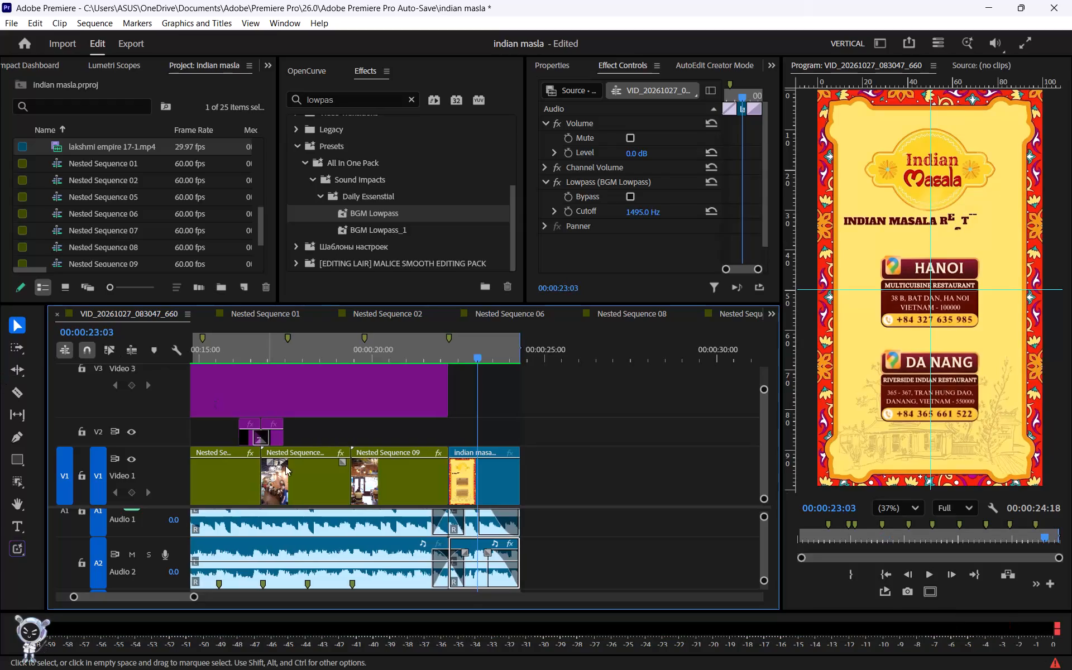
Switch to File Explorer and preview the Blue and transition 3 (1) clips in the SFX folder.
alt+scroll(301, 461, down, 6)
scroll(301, 452, up, 16)
key(alt+Tab)
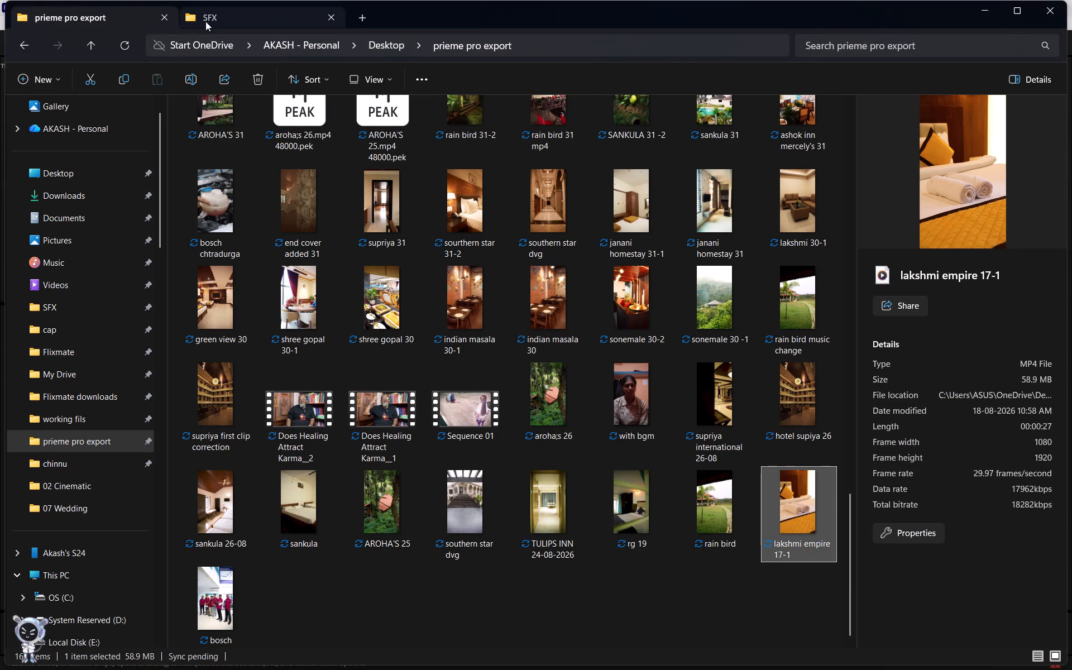
click(209, 21)
click(286, 144)
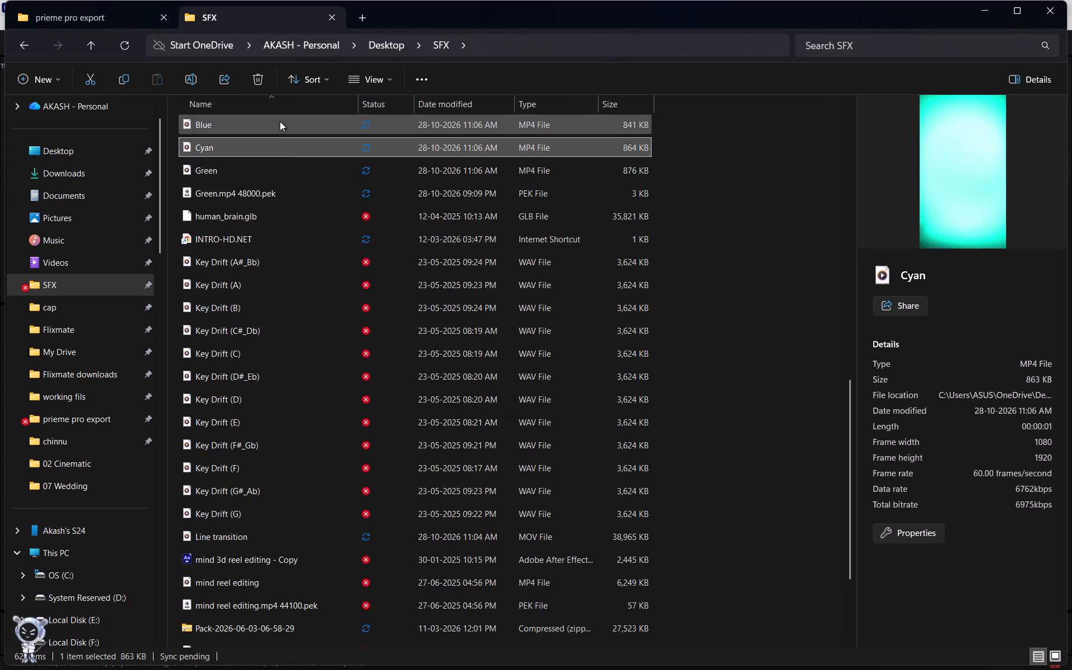
click(280, 121)
scroll(280, 194, up, 2)
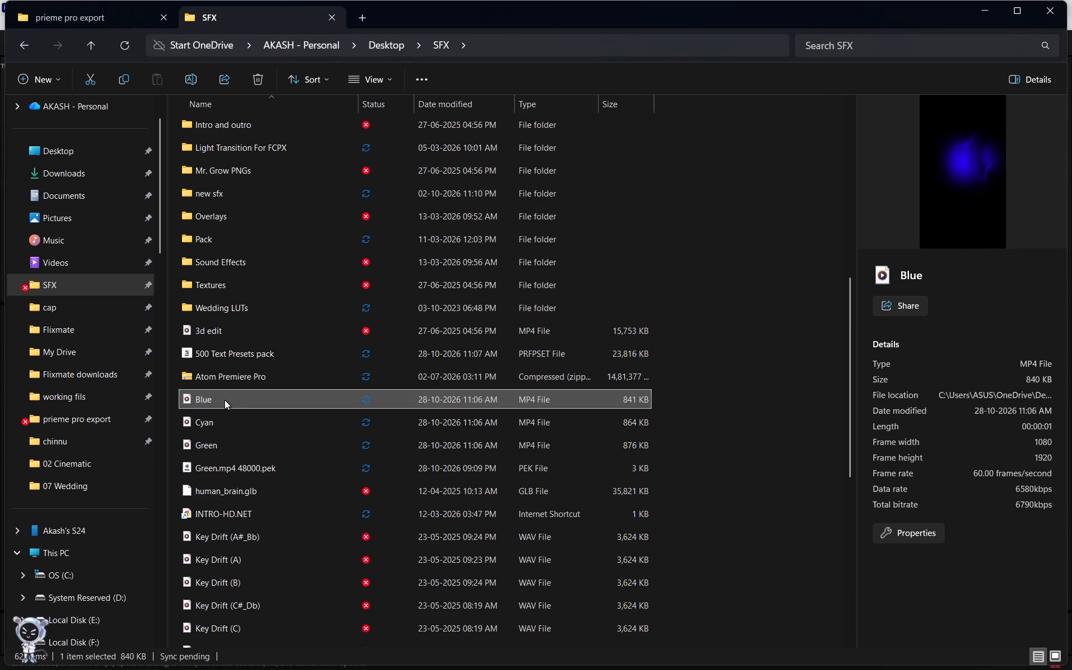
key(space)
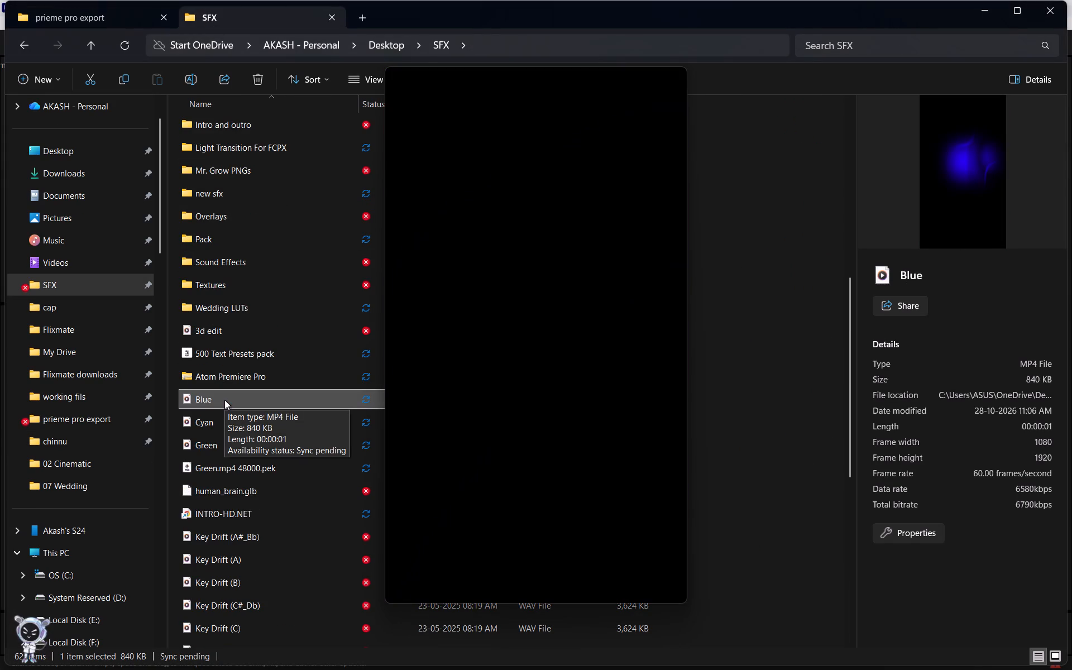
key(space)
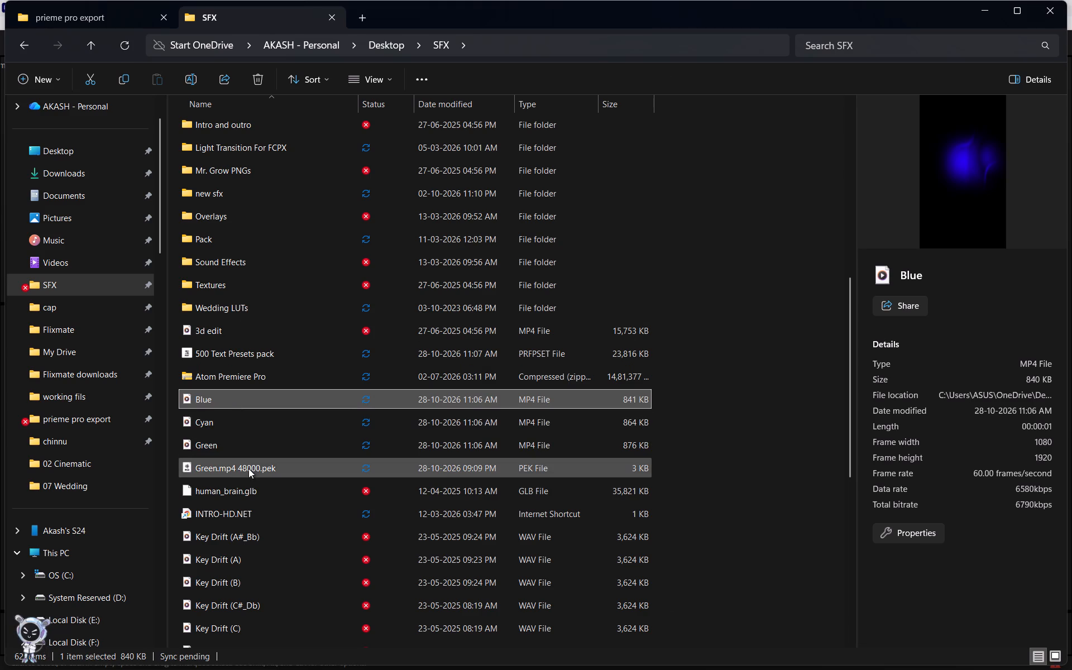
scroll(253, 556, down, 1)
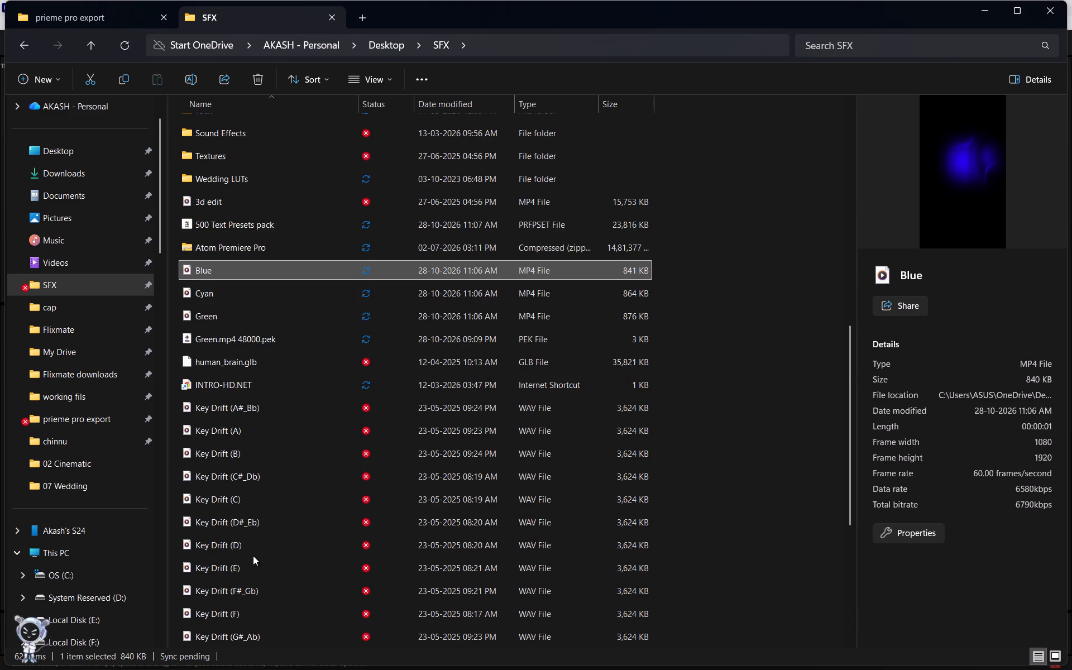
scroll(253, 556, down, 5)
click(249, 564)
key(space)
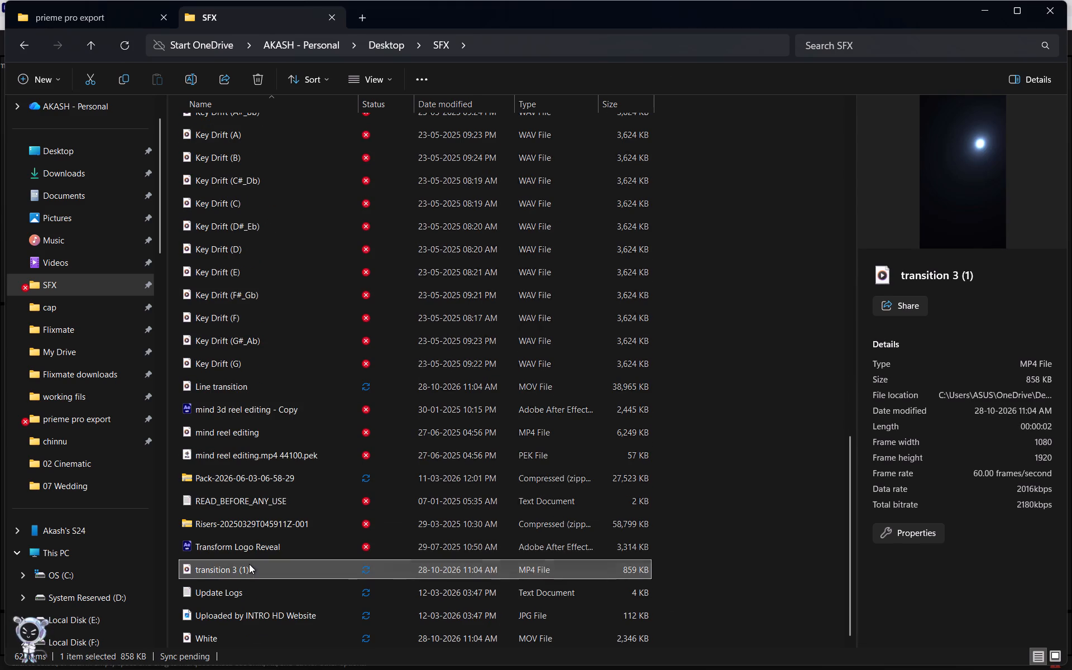
key(space)
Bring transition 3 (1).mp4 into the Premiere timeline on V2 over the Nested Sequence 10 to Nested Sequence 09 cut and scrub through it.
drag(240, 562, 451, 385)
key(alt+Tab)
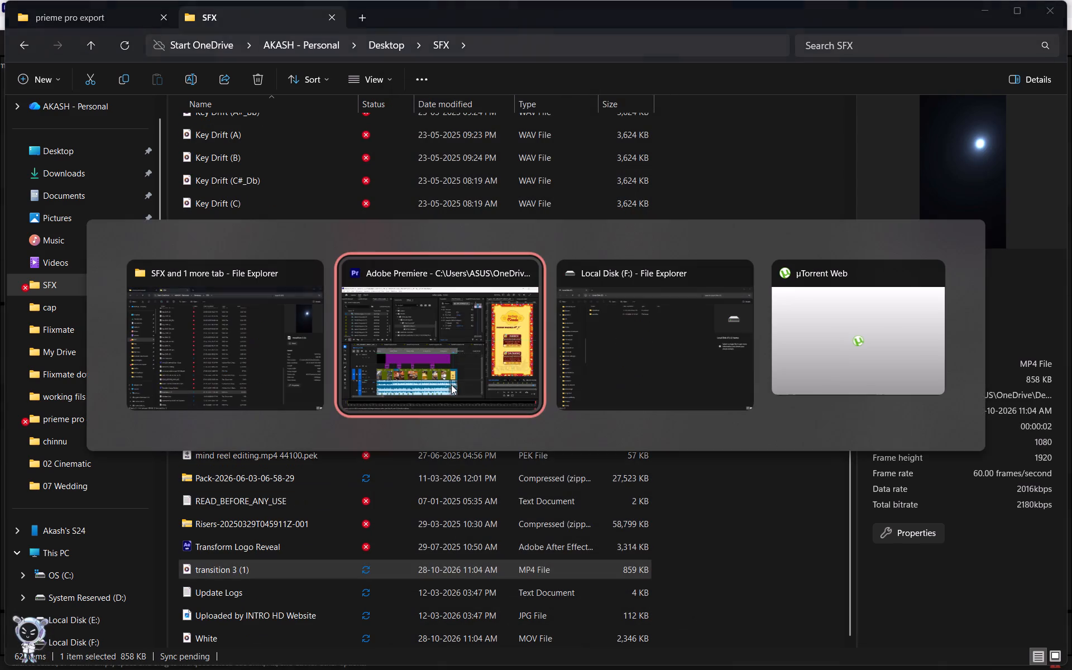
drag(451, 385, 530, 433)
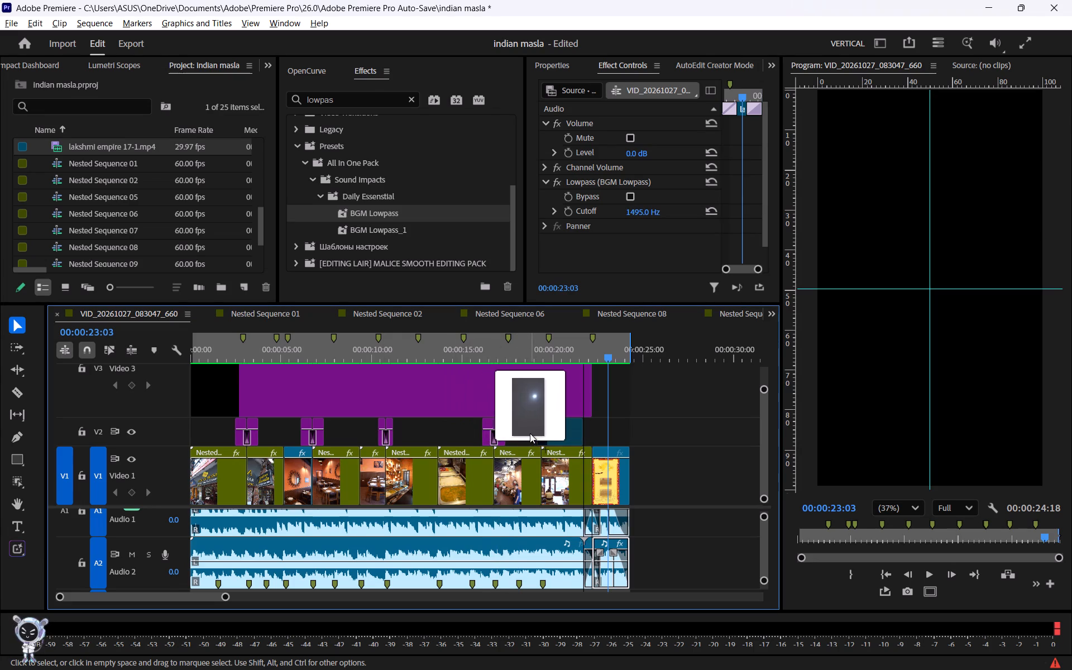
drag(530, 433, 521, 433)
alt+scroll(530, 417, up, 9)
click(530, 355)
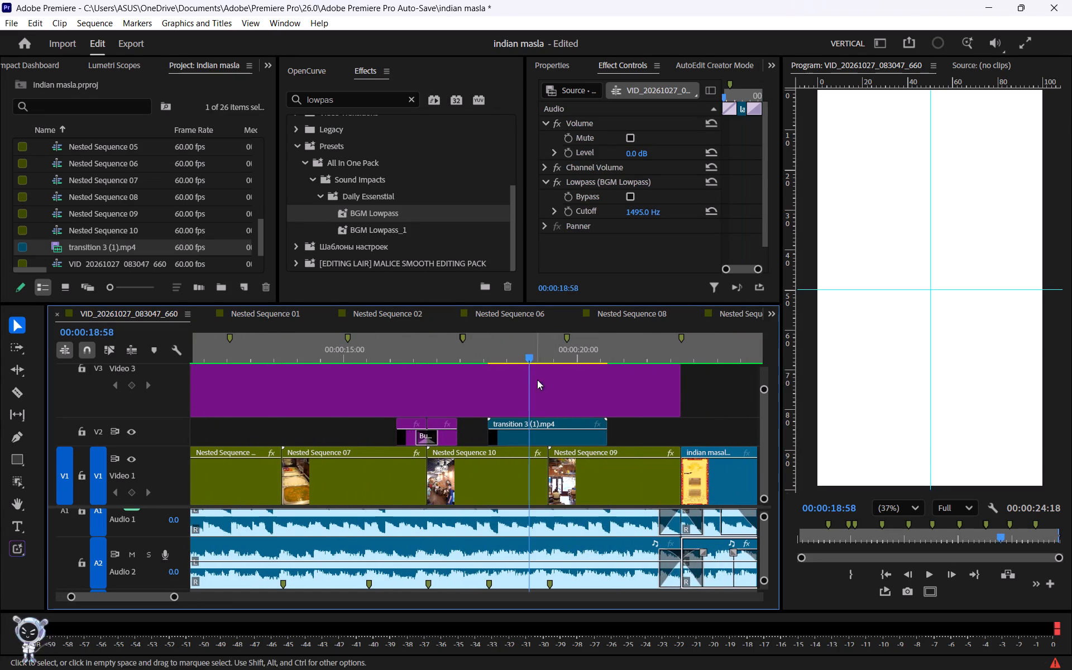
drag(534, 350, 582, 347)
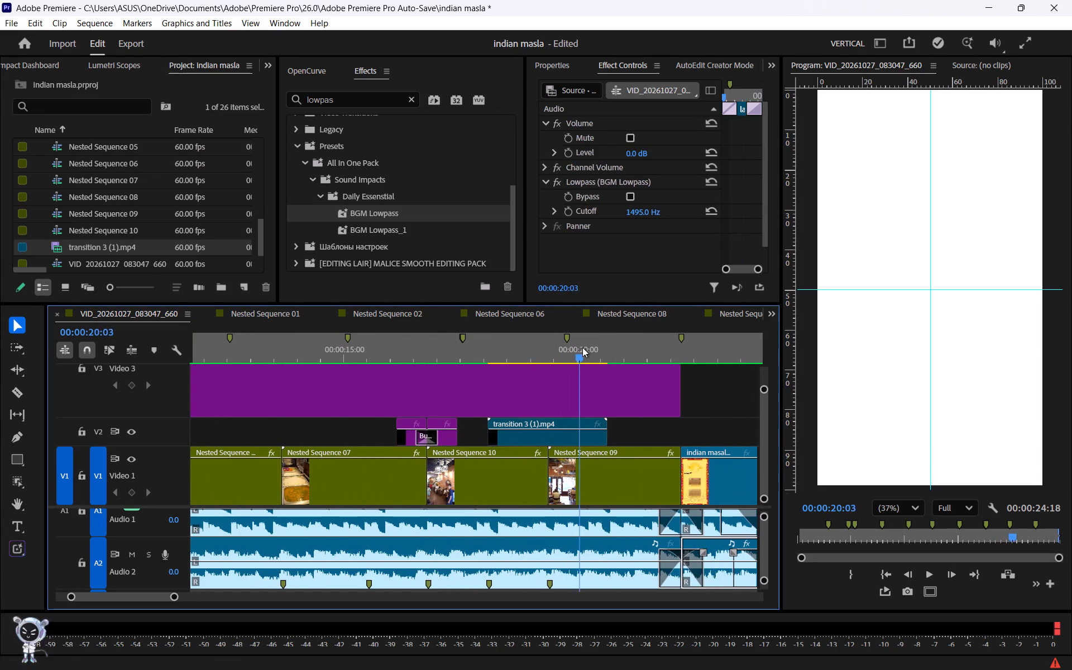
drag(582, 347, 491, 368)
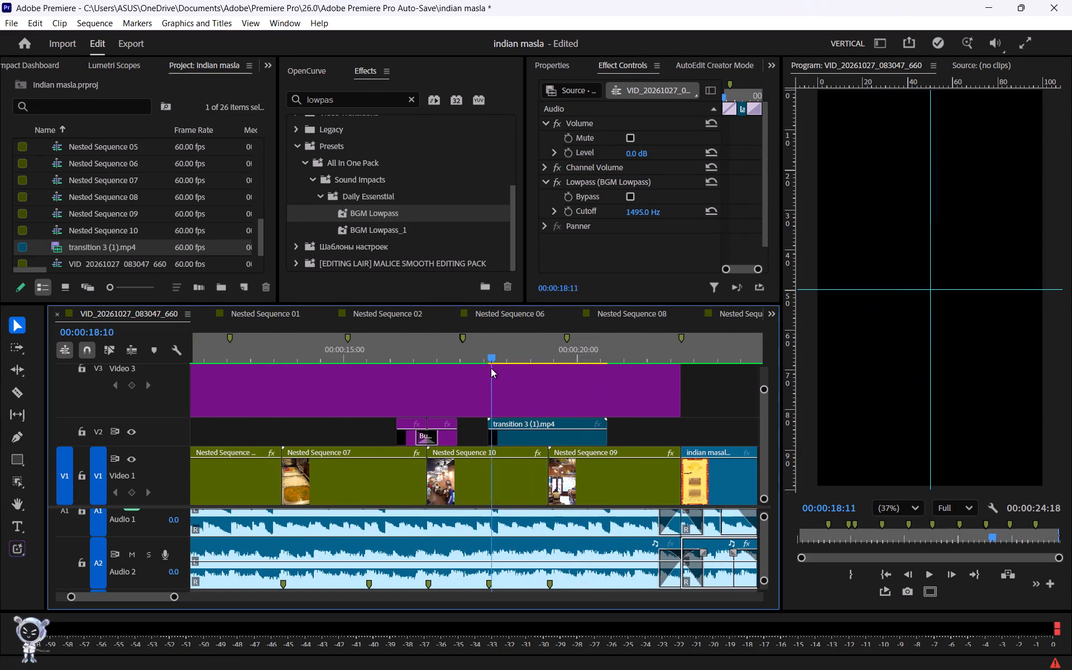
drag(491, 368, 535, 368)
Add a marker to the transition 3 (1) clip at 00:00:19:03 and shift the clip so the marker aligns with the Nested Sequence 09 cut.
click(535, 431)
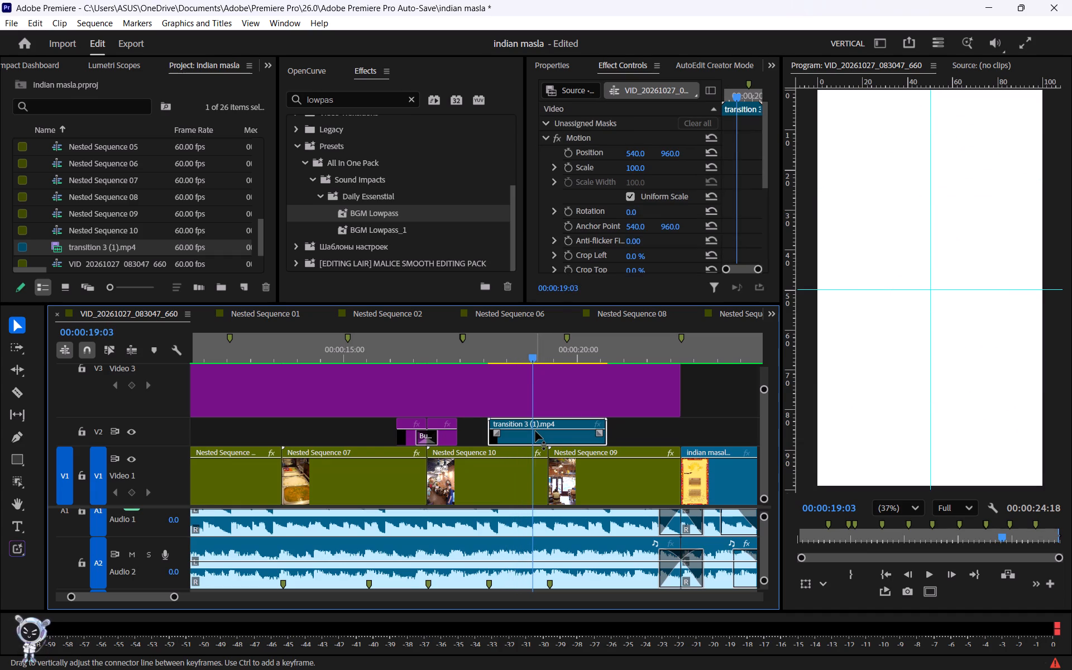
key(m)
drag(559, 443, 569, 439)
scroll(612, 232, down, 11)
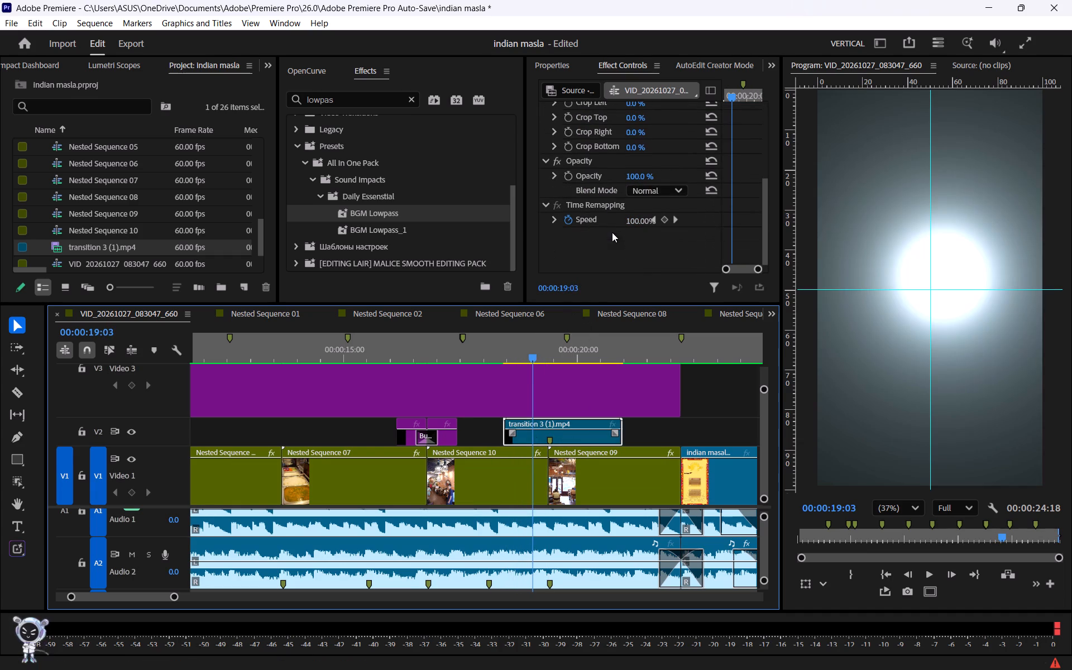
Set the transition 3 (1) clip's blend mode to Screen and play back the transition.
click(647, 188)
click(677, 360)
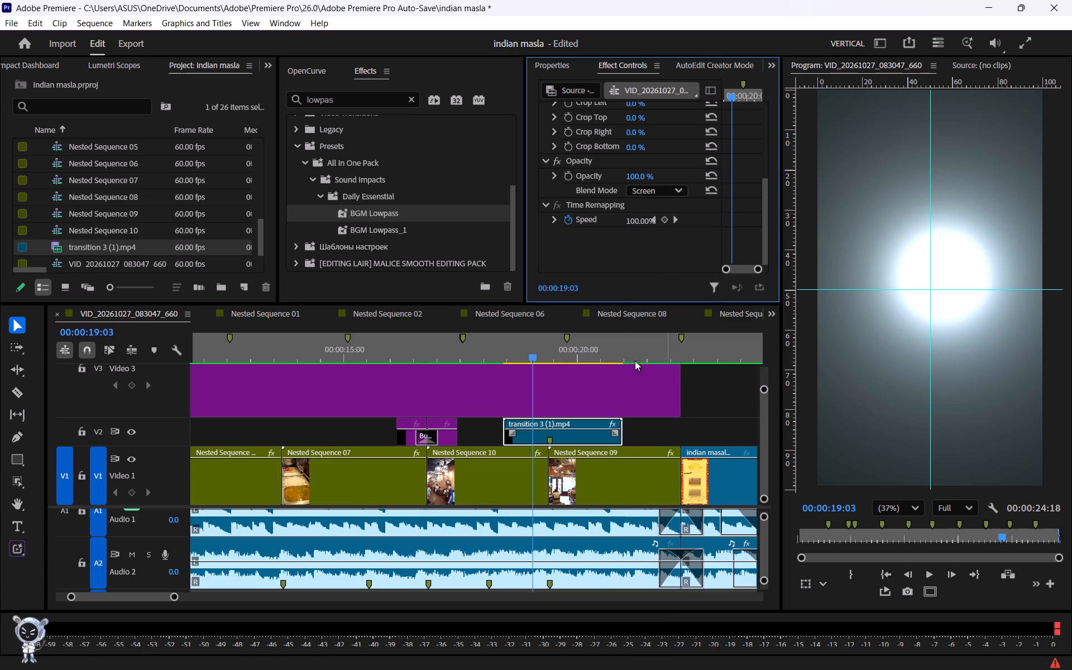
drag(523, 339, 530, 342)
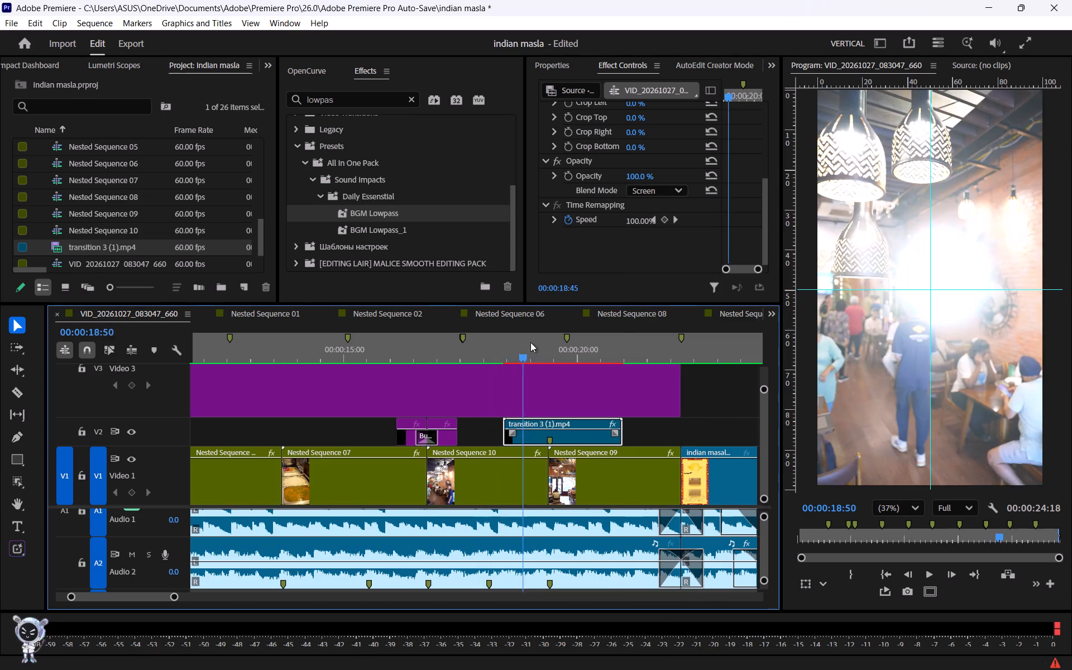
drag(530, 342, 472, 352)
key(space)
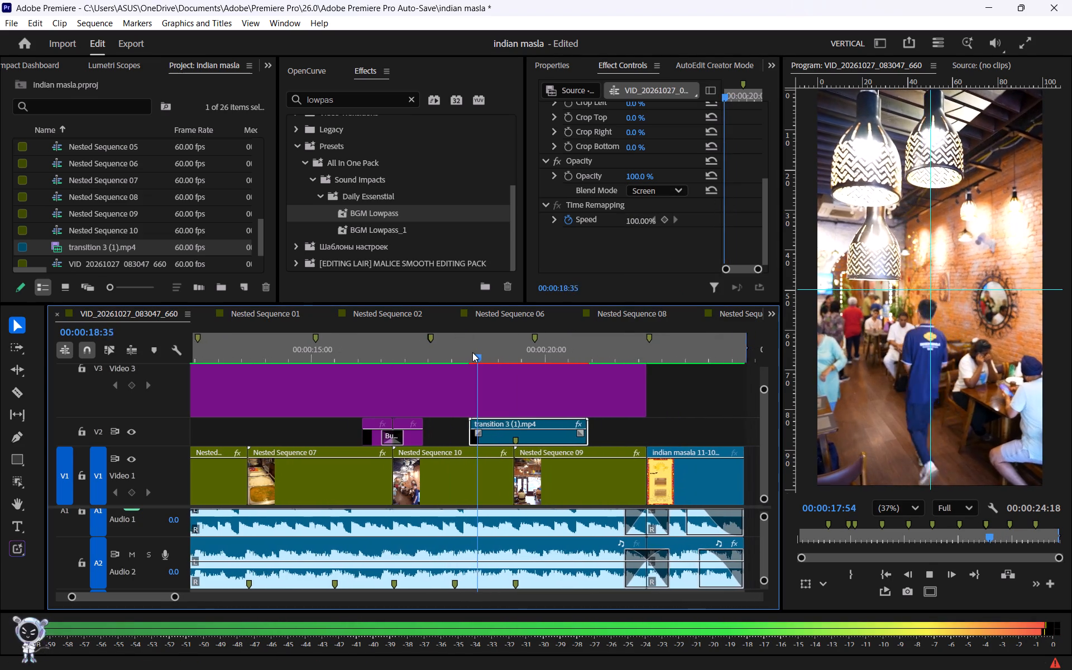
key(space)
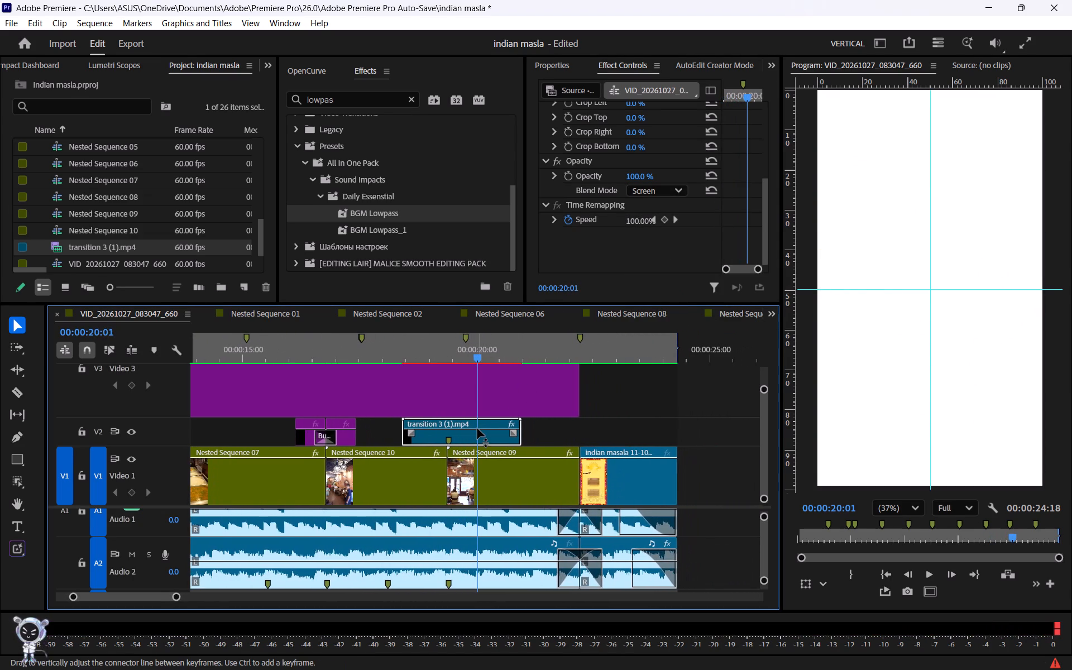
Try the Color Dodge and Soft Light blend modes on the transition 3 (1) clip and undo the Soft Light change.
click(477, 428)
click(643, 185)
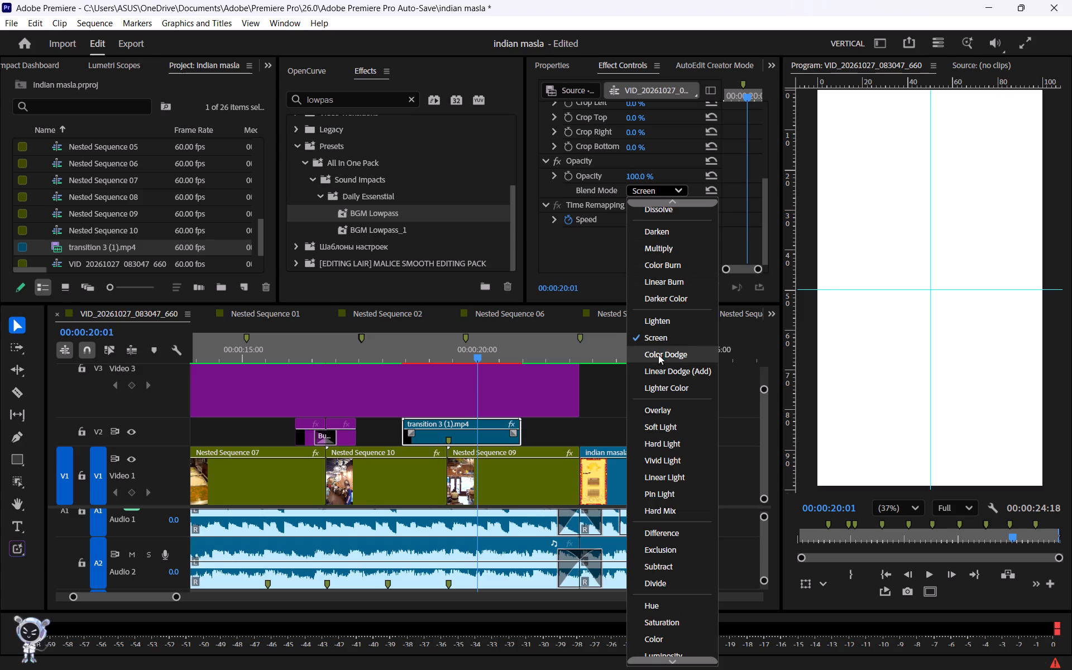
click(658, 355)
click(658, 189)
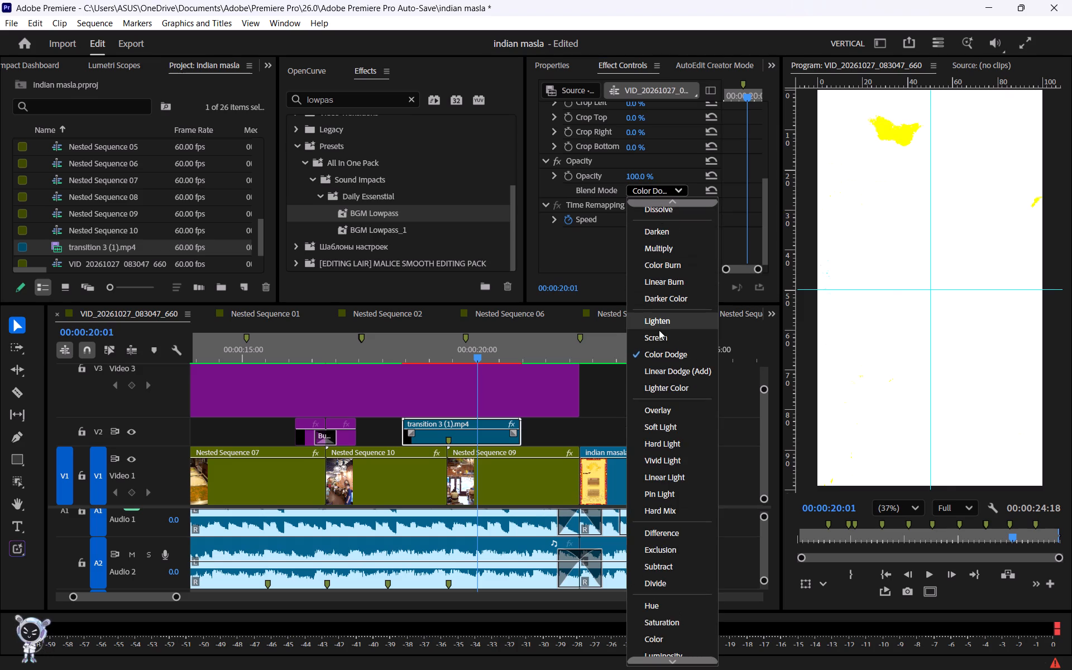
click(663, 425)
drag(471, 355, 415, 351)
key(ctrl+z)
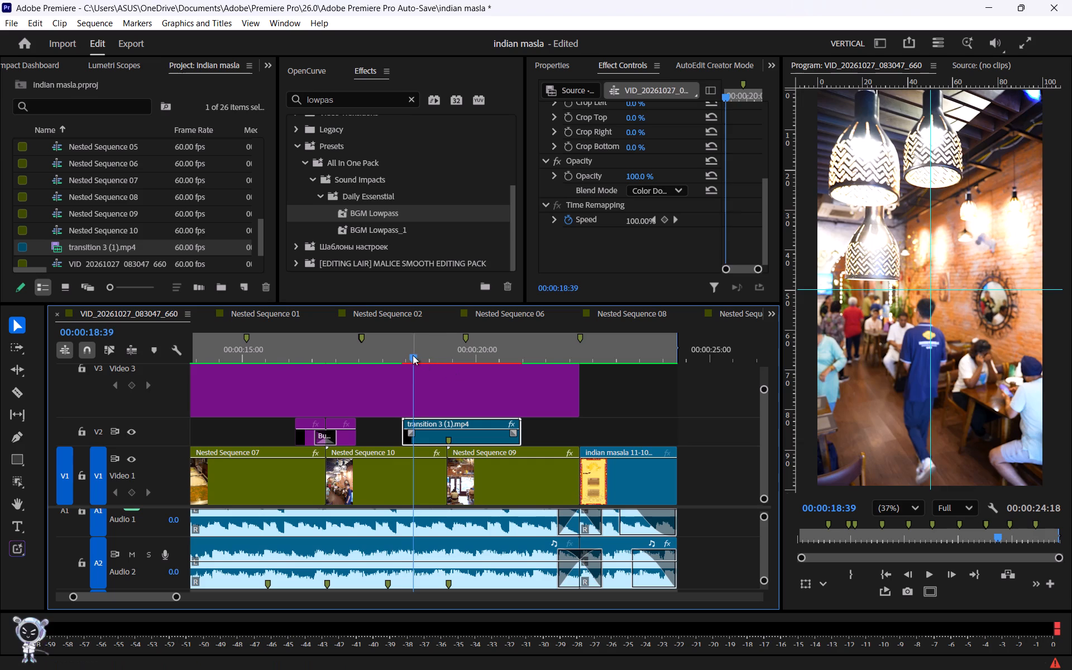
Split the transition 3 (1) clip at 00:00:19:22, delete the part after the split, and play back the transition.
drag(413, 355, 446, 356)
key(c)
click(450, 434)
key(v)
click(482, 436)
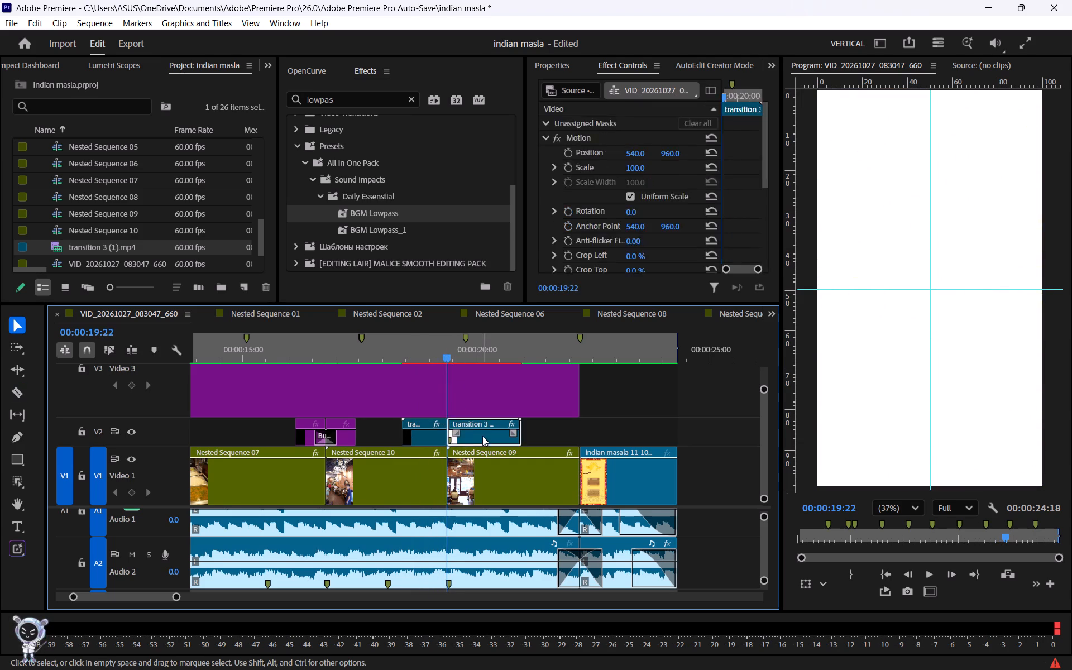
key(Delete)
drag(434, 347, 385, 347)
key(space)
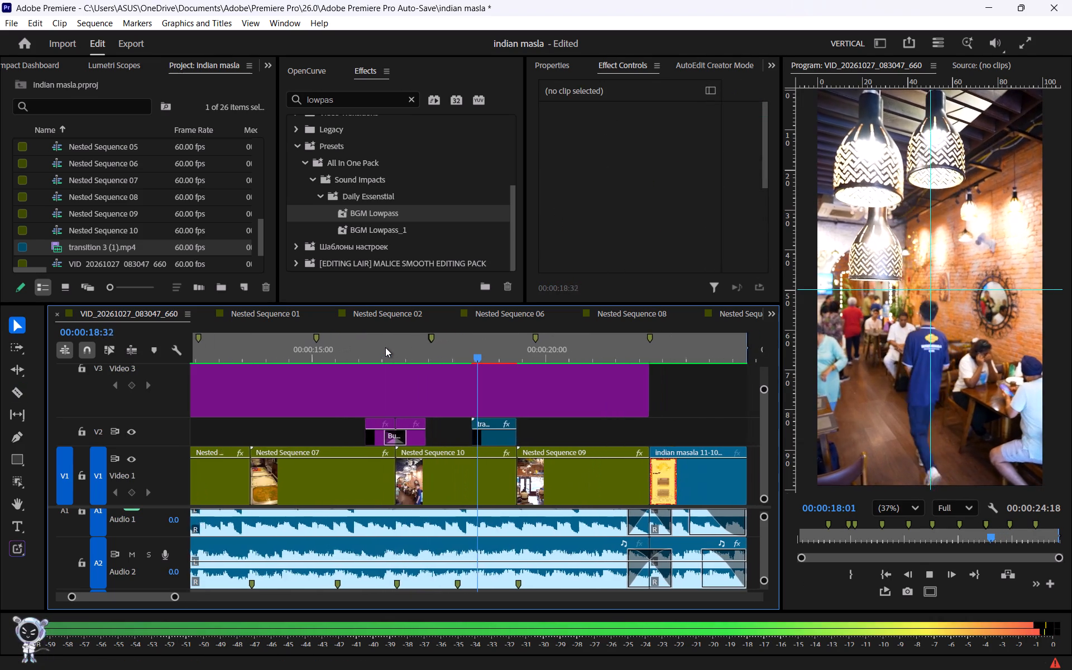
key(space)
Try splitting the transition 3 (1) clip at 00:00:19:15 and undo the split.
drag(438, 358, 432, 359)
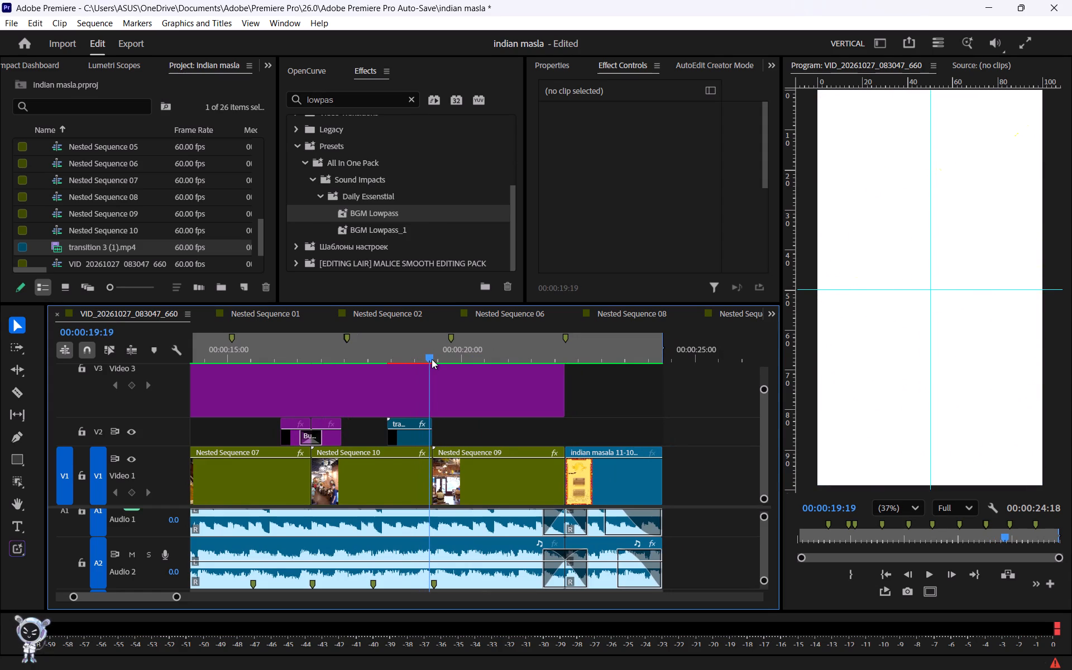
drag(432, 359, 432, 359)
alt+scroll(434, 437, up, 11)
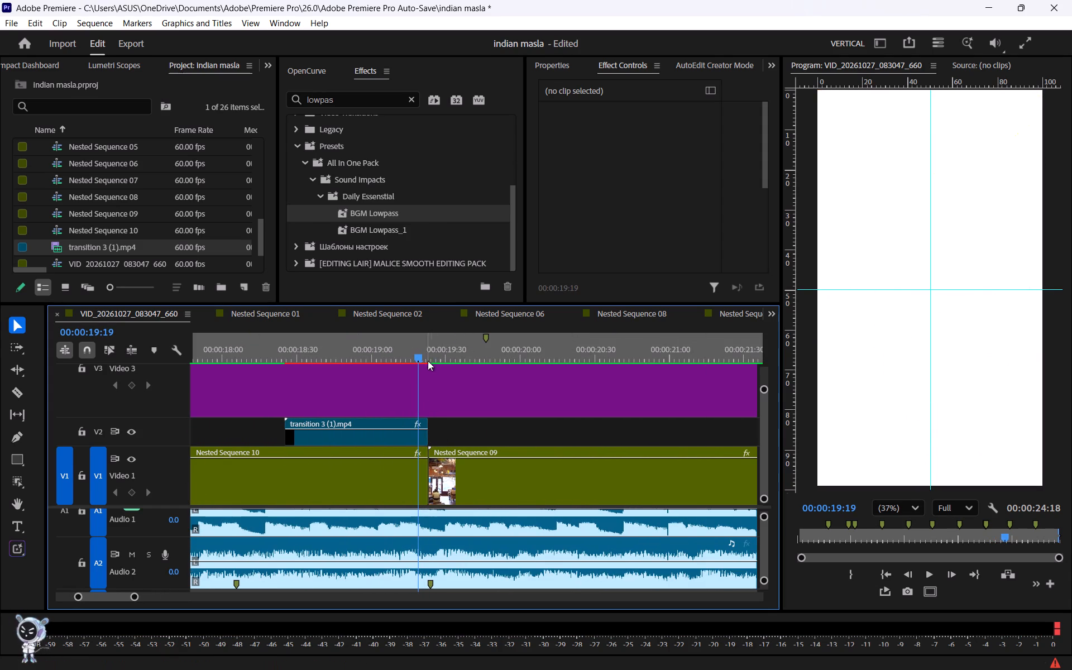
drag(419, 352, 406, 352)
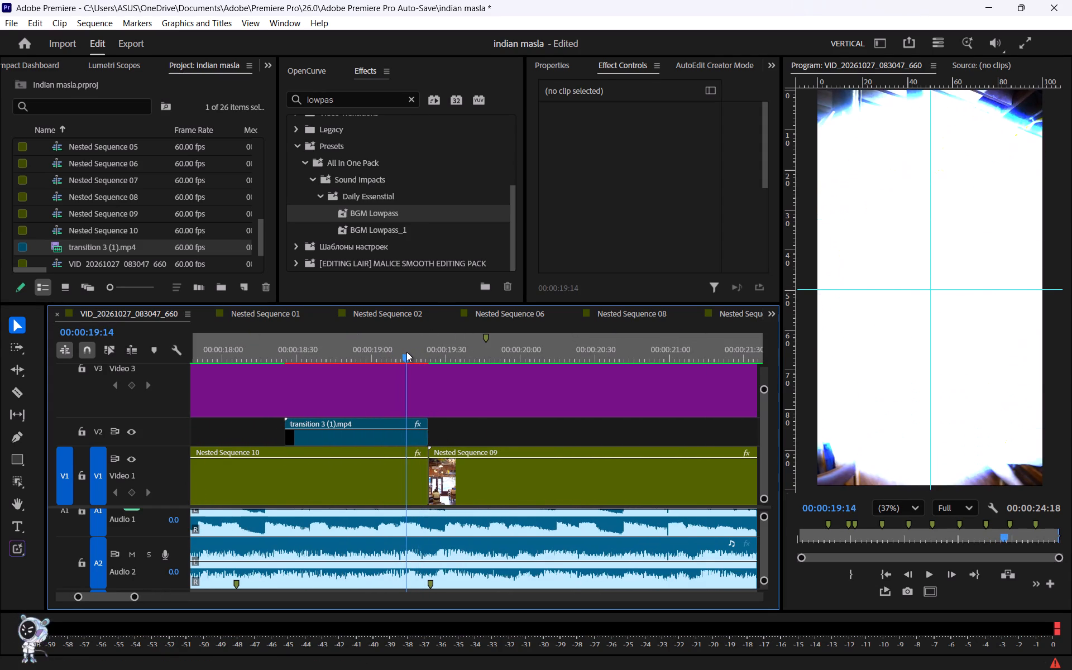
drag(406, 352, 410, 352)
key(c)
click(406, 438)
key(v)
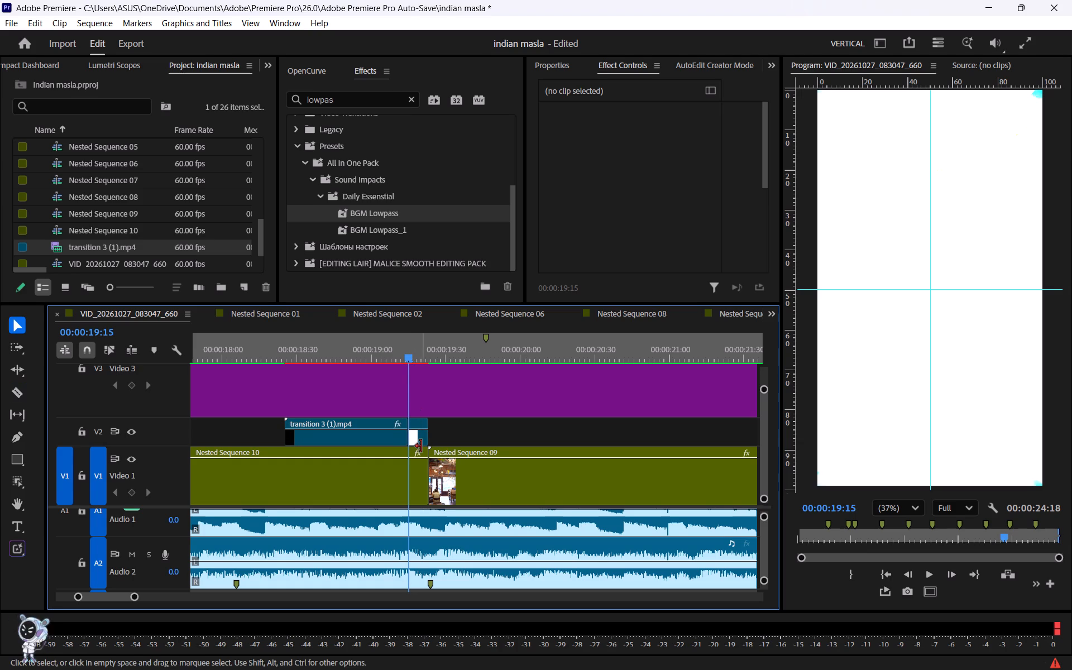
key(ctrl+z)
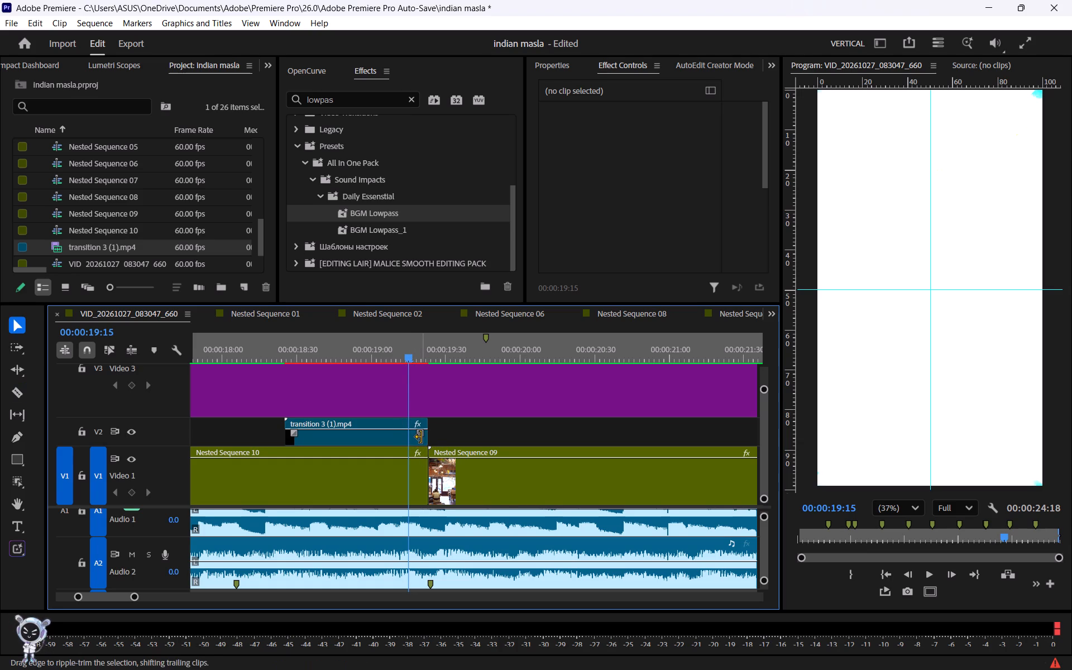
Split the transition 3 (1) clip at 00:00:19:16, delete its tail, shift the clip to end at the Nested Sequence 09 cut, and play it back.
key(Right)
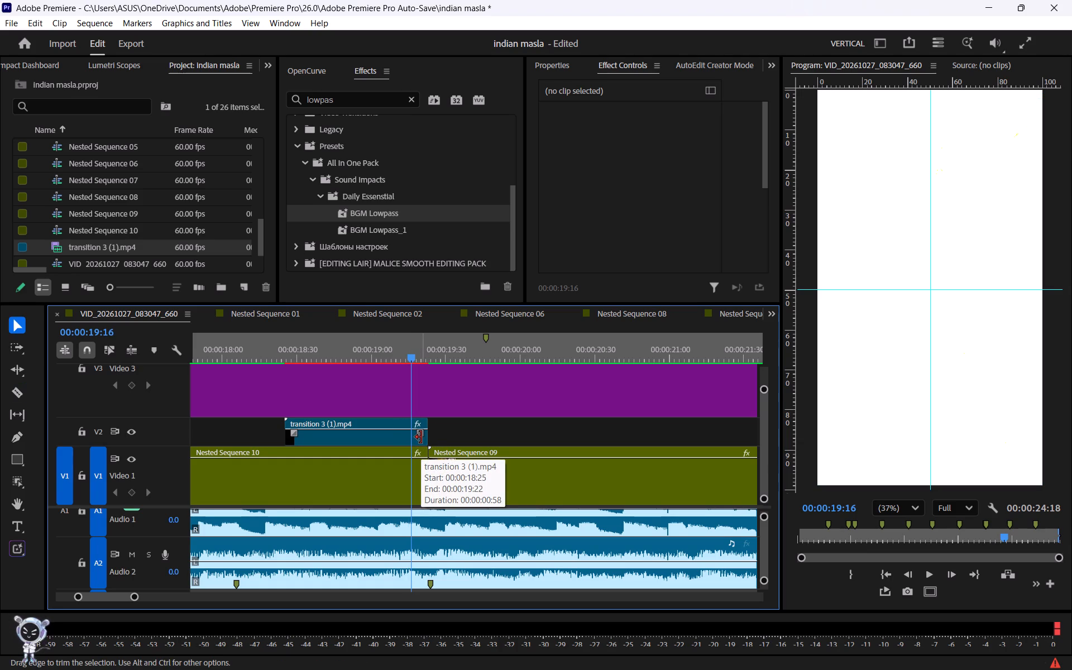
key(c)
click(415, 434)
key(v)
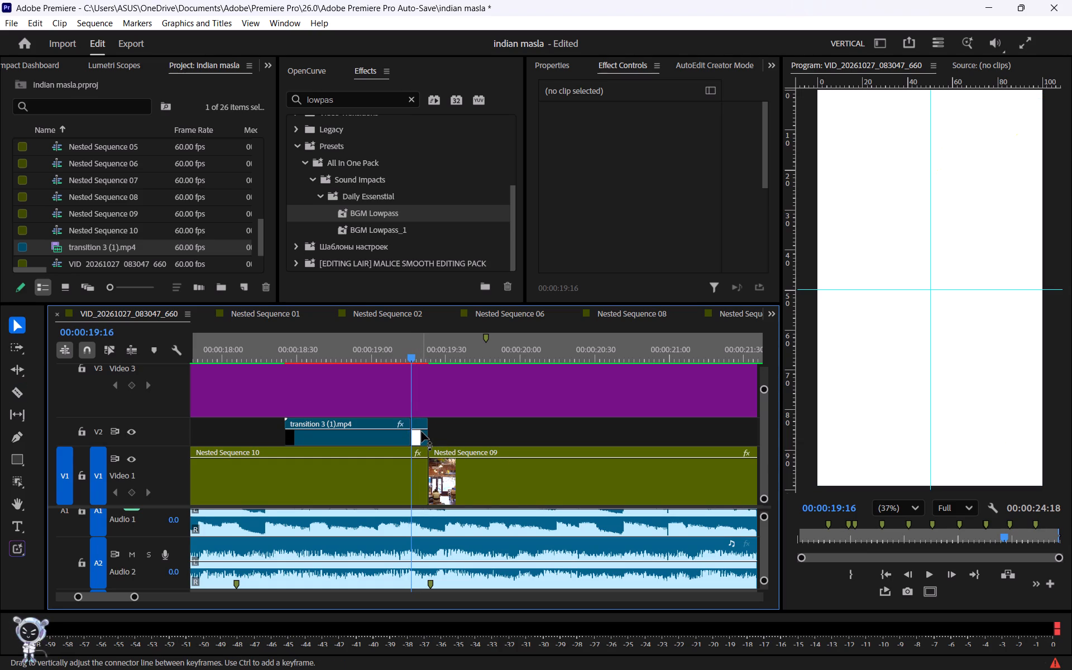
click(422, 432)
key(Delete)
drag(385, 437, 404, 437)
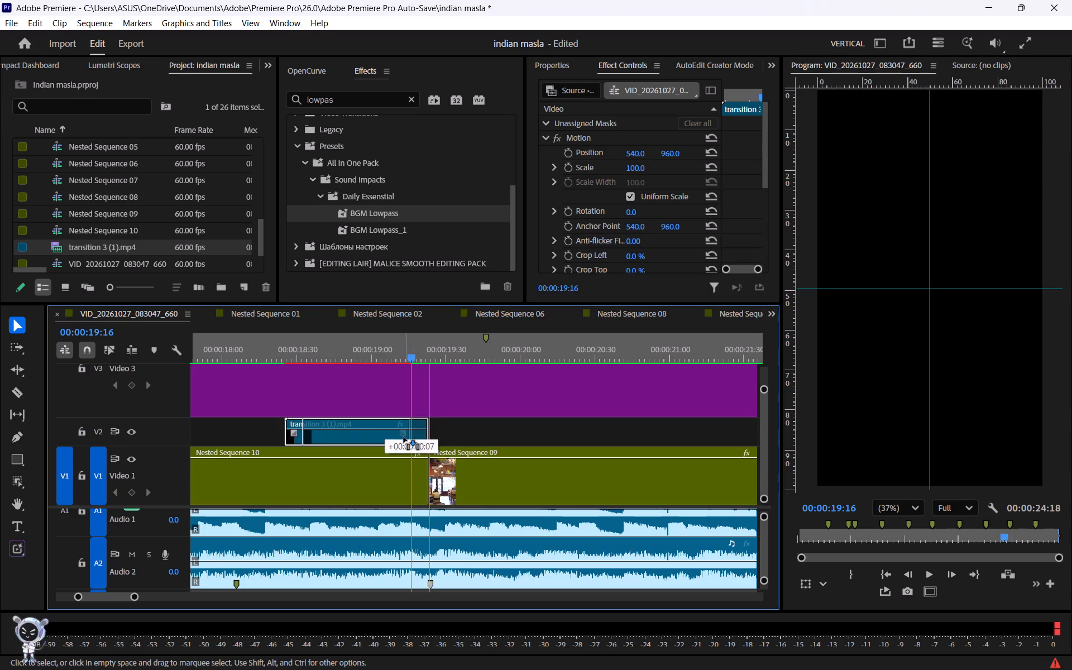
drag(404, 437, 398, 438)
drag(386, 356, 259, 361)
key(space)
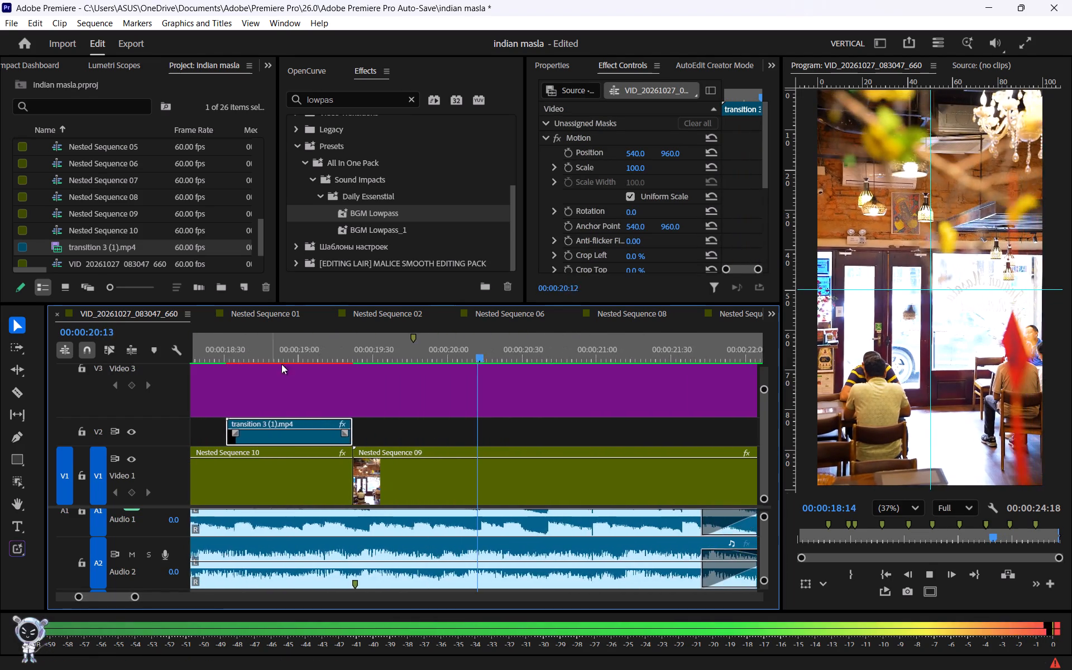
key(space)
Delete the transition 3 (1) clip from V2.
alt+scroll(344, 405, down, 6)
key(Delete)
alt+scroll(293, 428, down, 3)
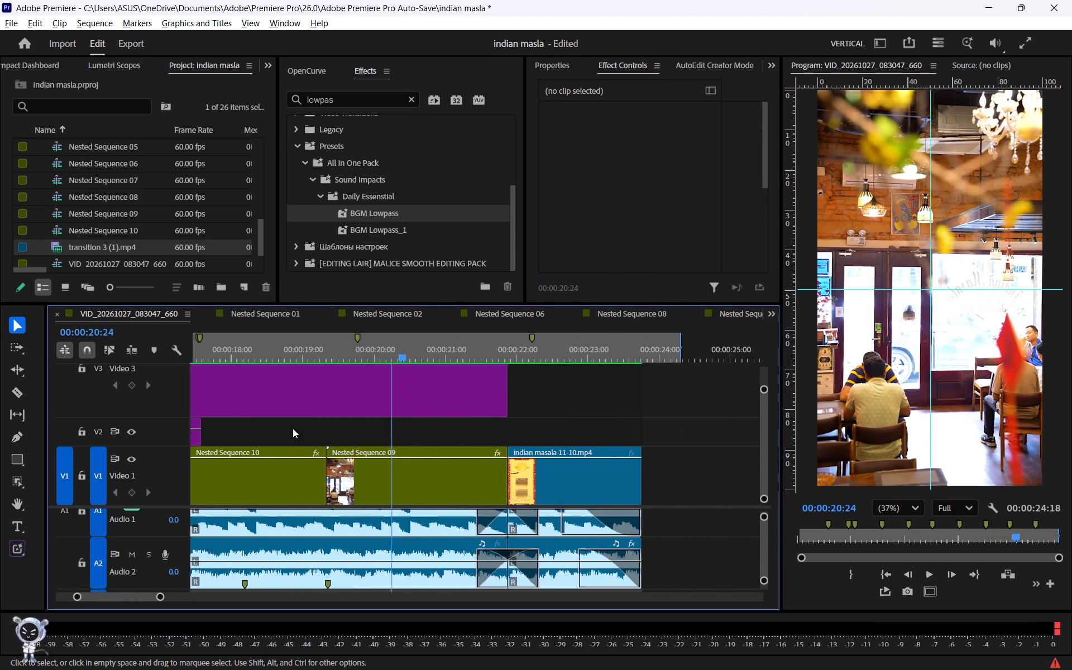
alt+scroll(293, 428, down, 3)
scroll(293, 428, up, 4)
Switch to the SFX folder in File Explorer and preview the mind reel editing and Line transition videos.
key(alt+Tab)
click(192, 433)
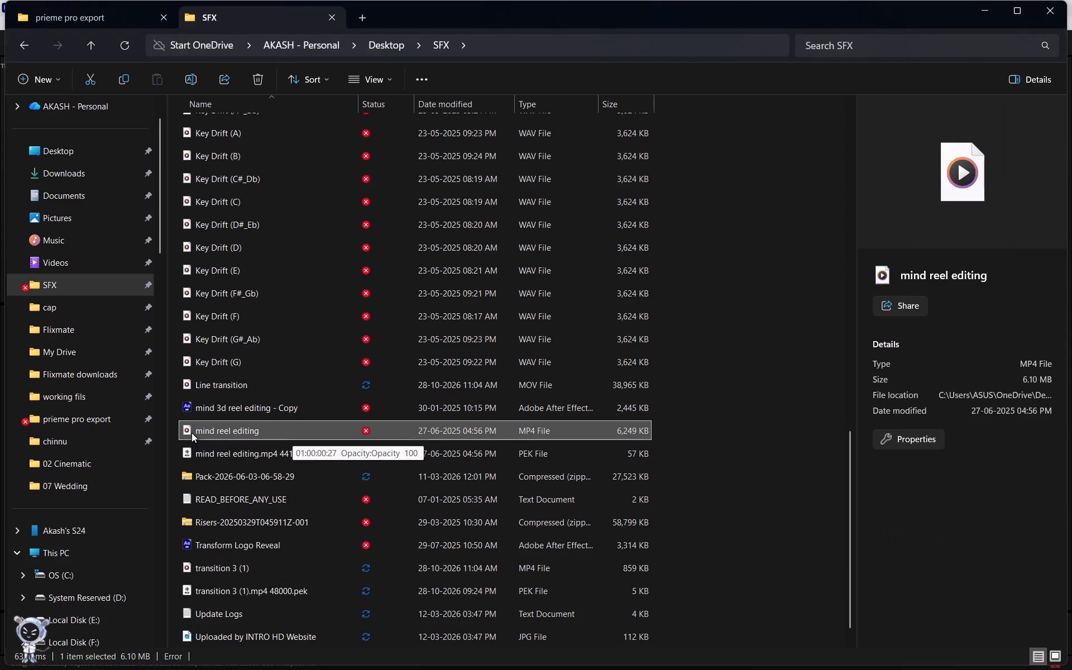
key(space)
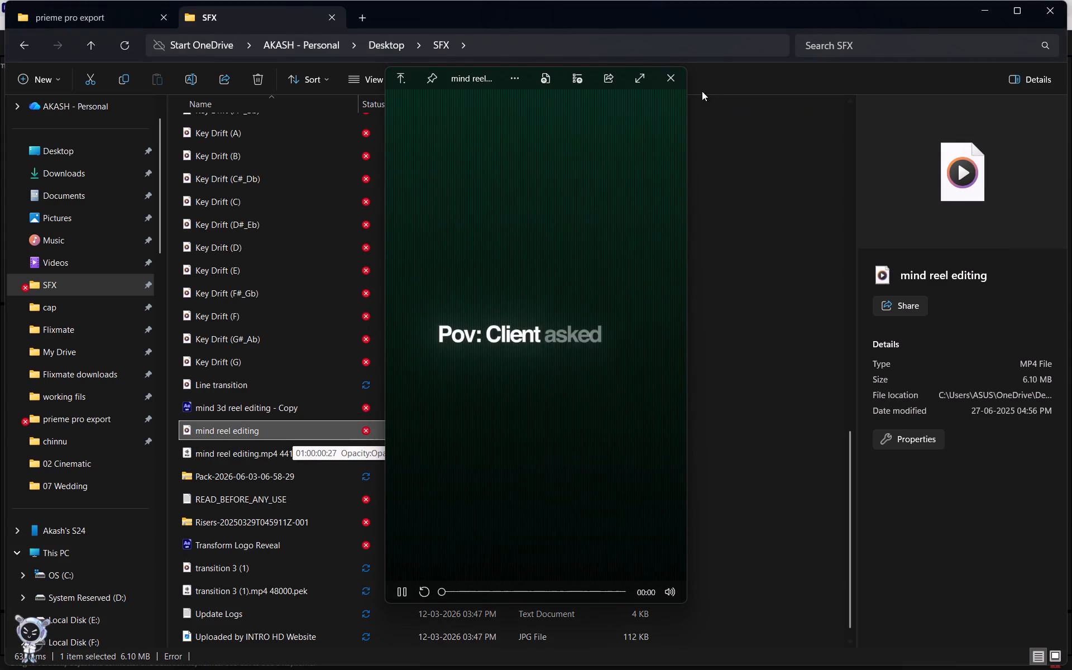
click(678, 83)
click(305, 387)
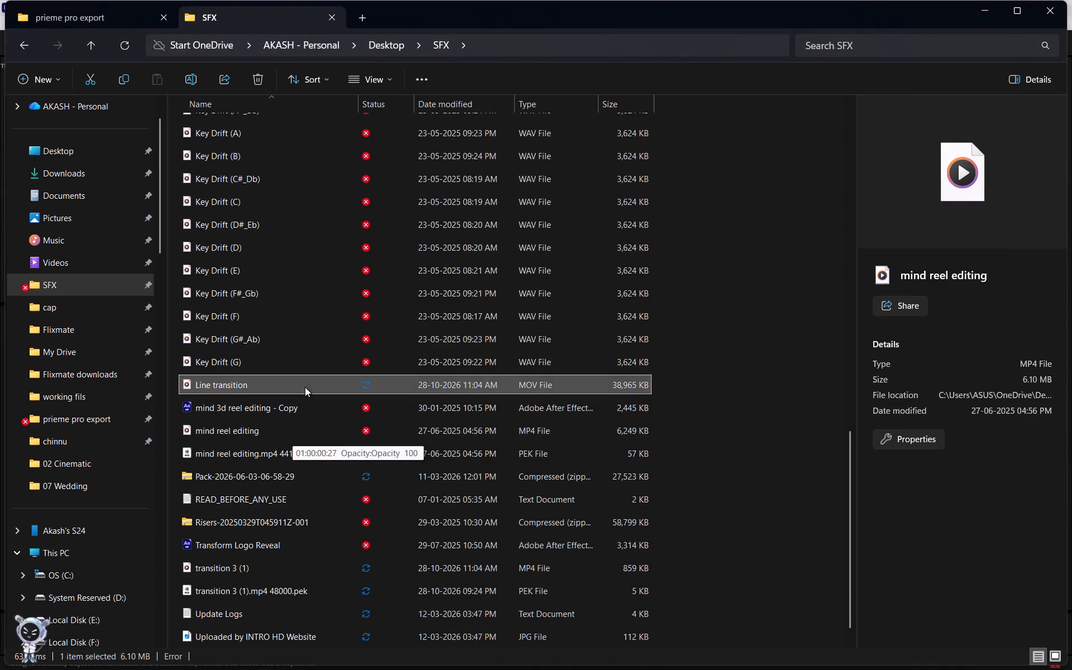
key(space)
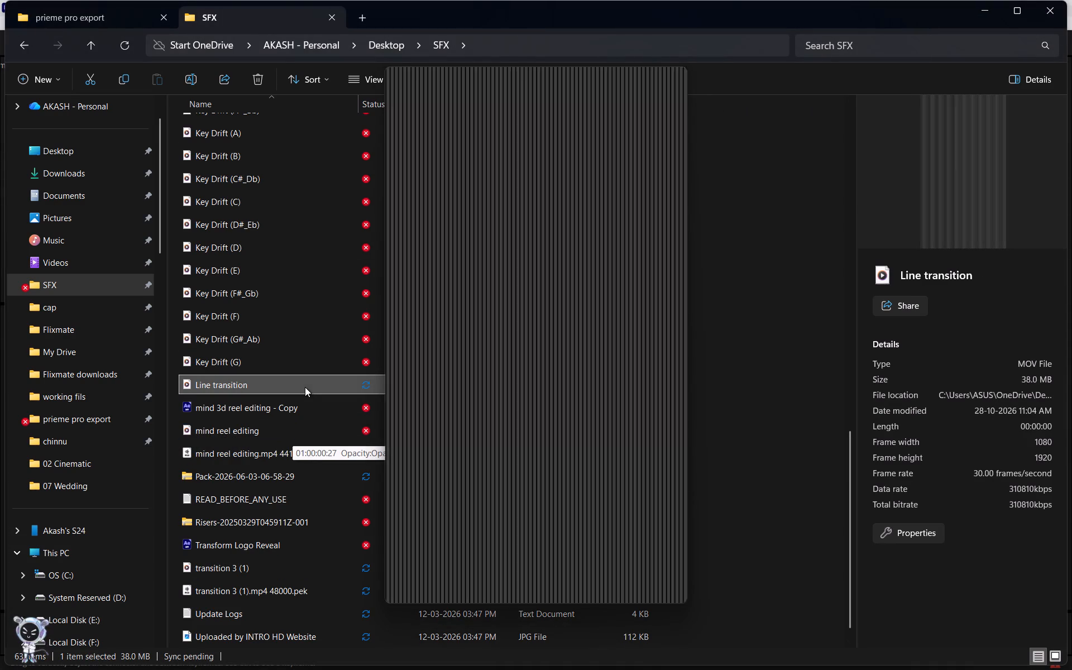
key(space)
click(317, 327)
click(319, 343)
scroll(320, 340, up, 2)
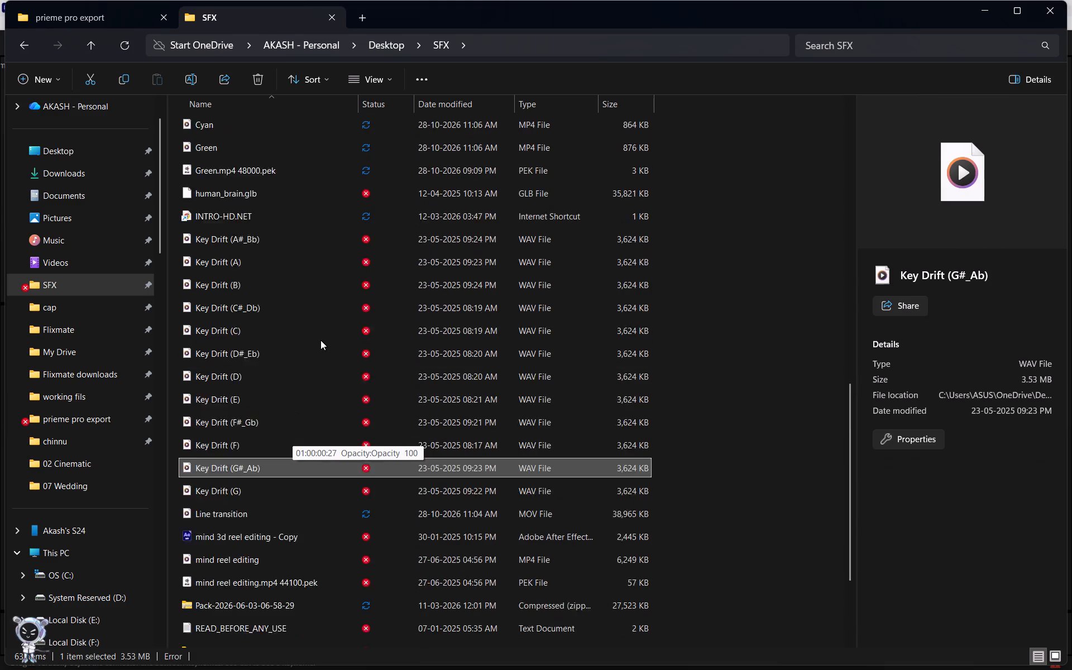
scroll(320, 340, up, 4)
scroll(317, 343, down, 2)
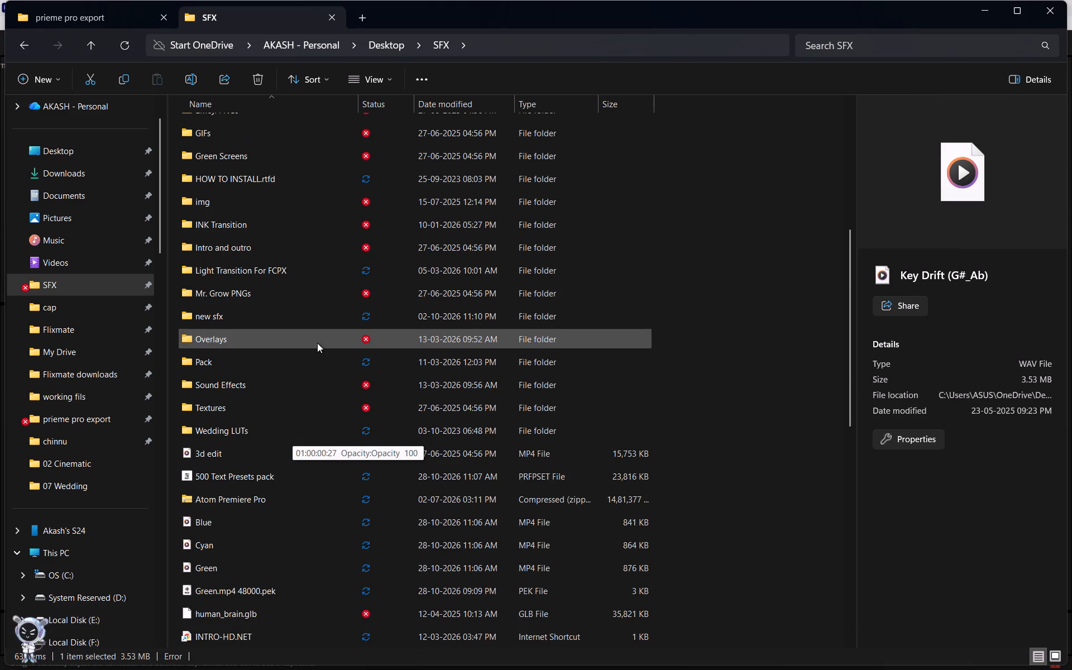
Open the Overlays folder and preview the 4K Snow, Glitch PLAY, 16mm Film Burn and 427ac848 overlay videos.
double_click(317, 343)
click(338, 149)
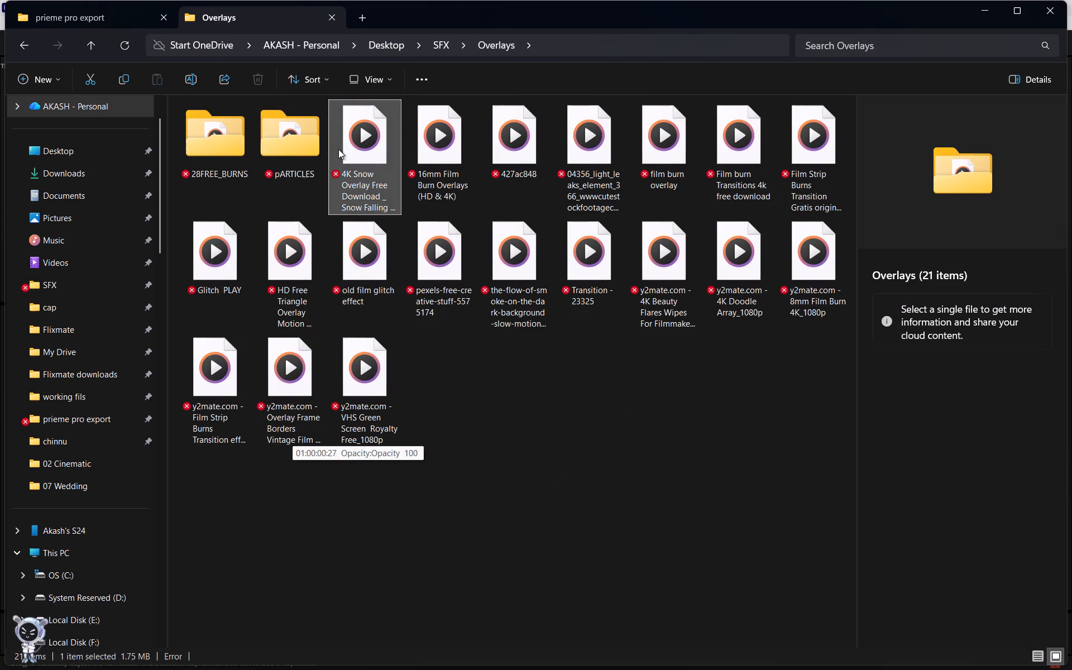
key(space)
key(space)
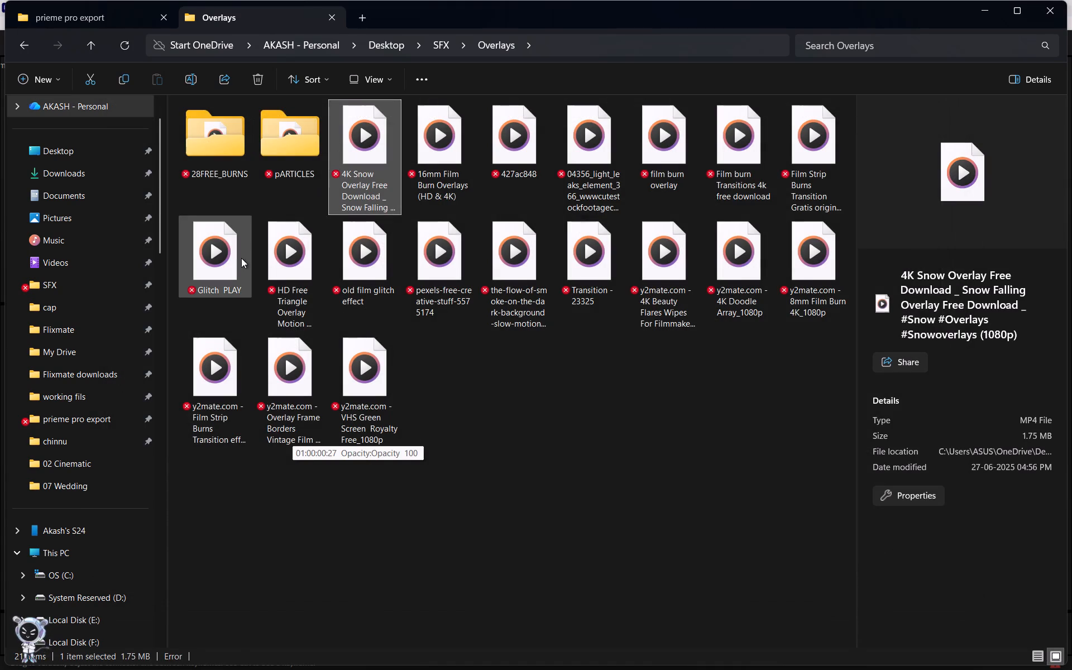
click(210, 249)
key(space)
key(space)
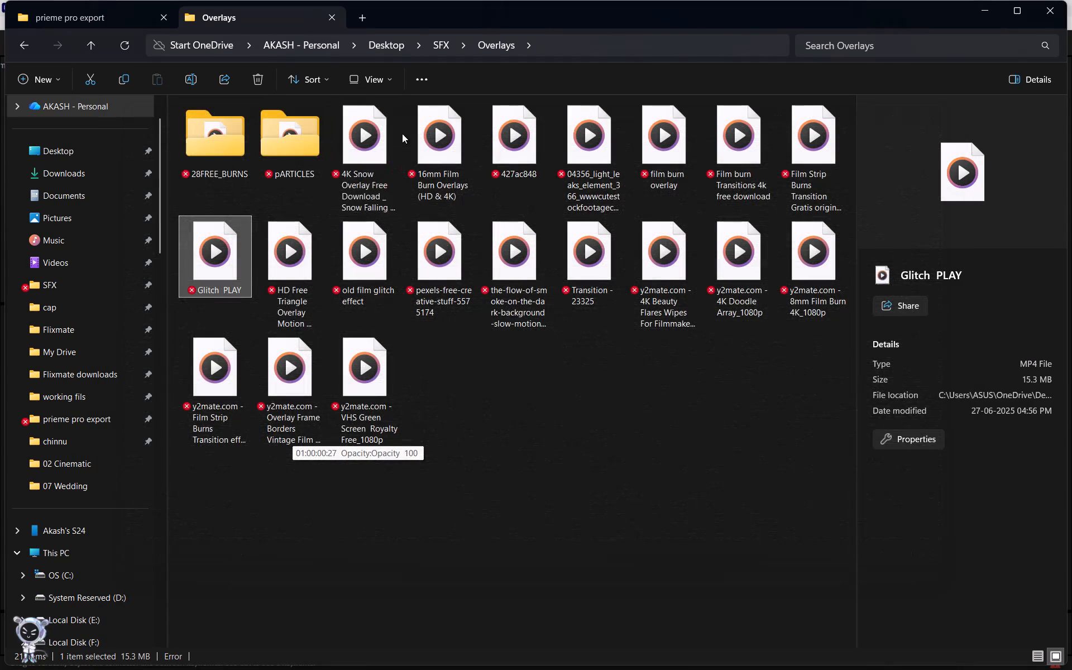
click(382, 133)
key(space)
key(space)
click(443, 125)
key(space)
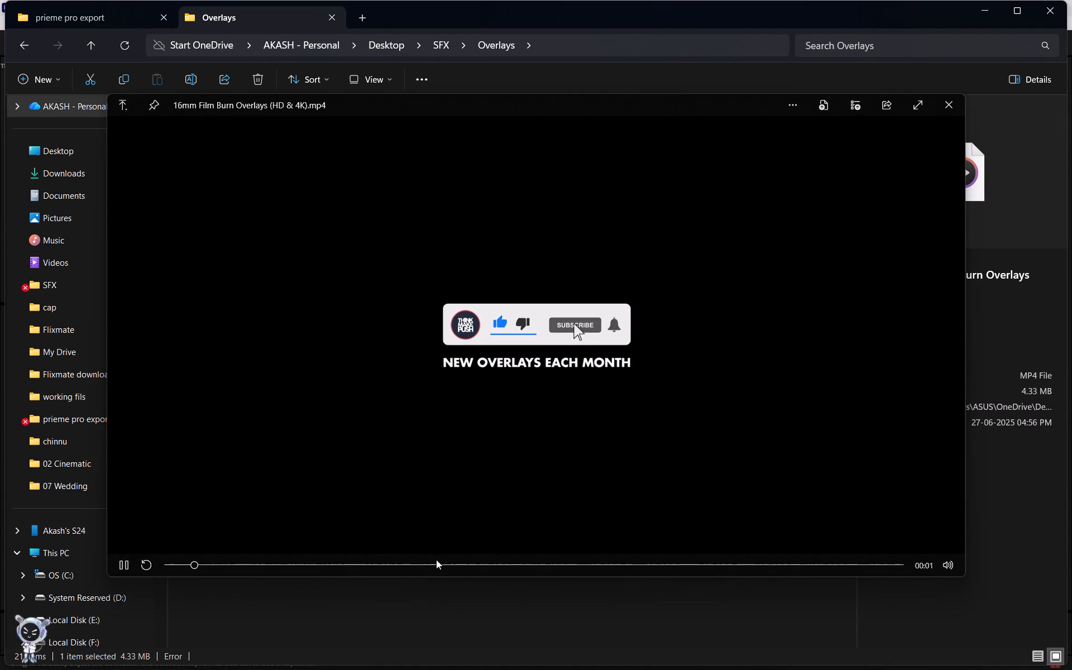
click(440, 564)
key(space)
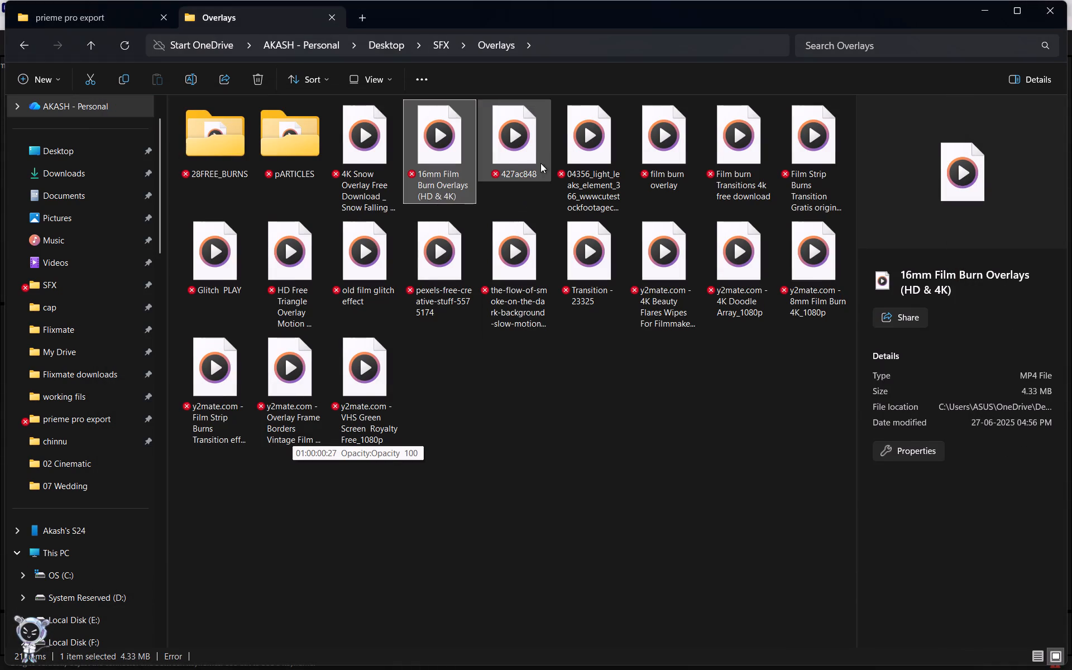
click(533, 150)
key(space)
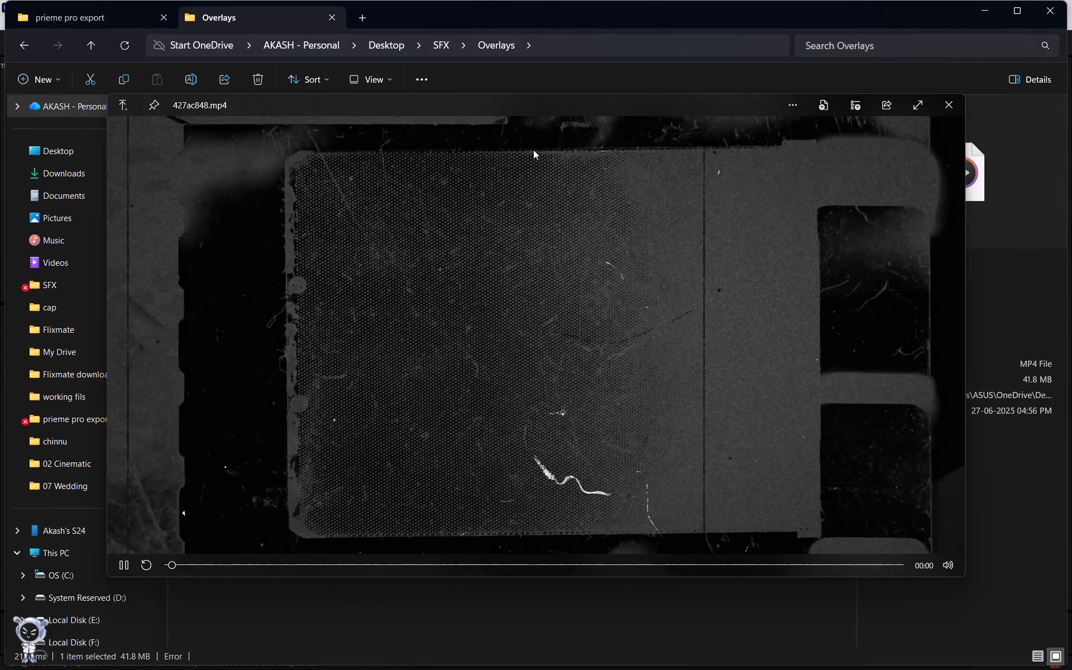
key(space)
Add the 4K Snow Overlay video from the Overlays folder to V2 in the Premiere timeline, above the indian masala 11-10 clip.
click(391, 141)
drag(362, 137, 556, 423)
key(alt+Tab)
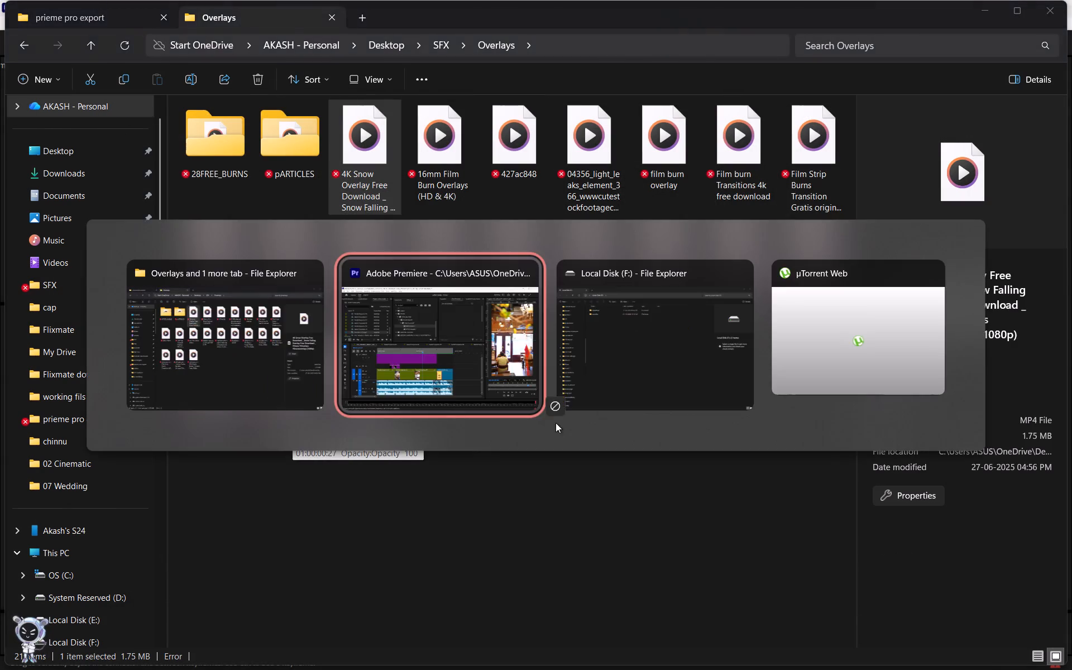
drag(556, 423, 527, 437)
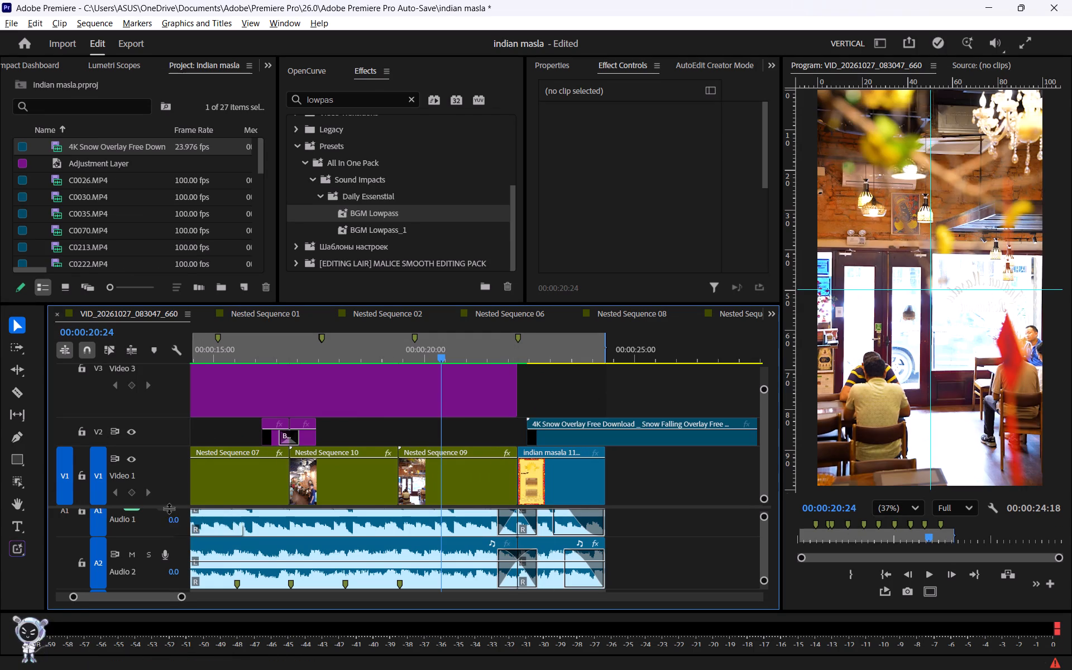
Enlarge the video track area and move the 4K Snow Overlay clip to the start of the sequence on V4.
drag(169, 508, 168, 595)
drag(655, 523, 406, 383)
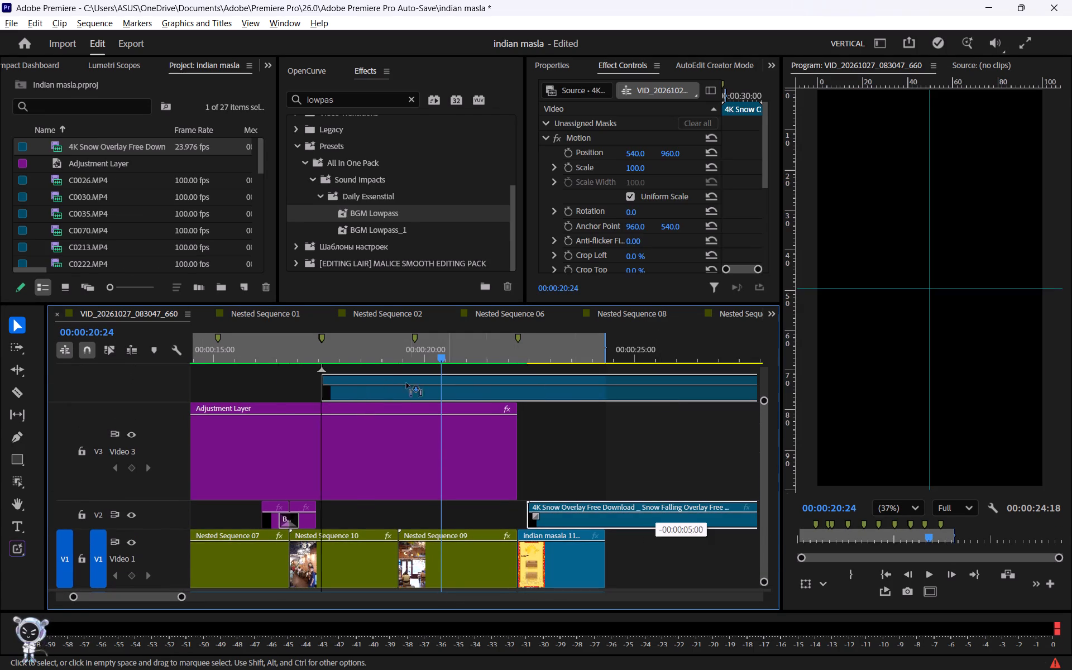
drag(406, 383, 172, 377)
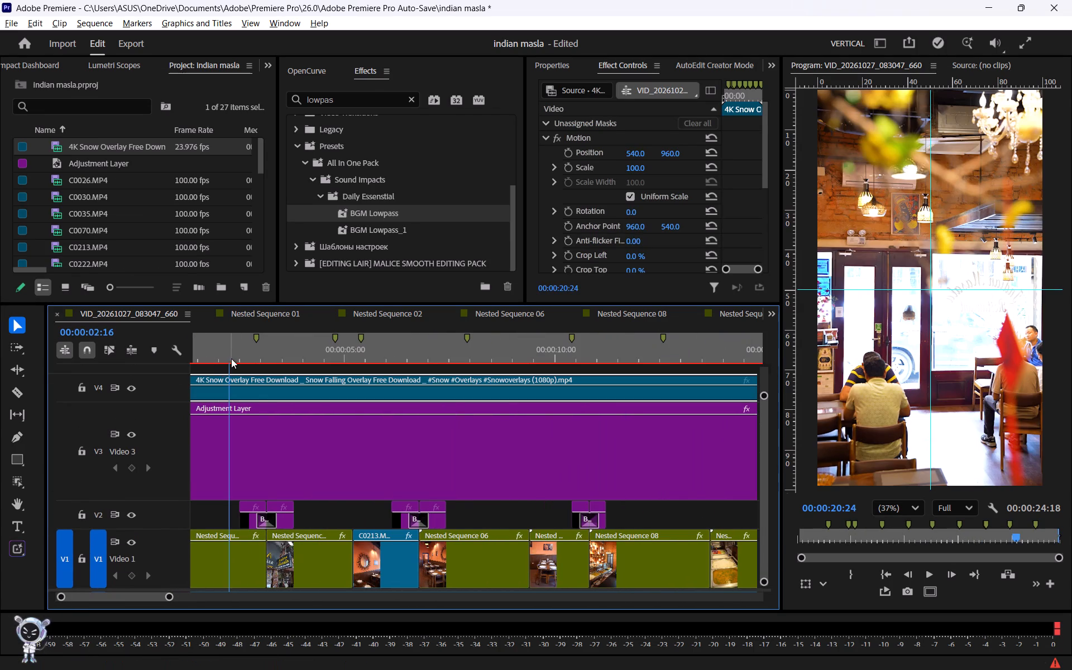
Go to 00:00:02:15 and set the 4K Snow Overlay clip's rotation to 90 degrees.
click(231, 358)
click(249, 382)
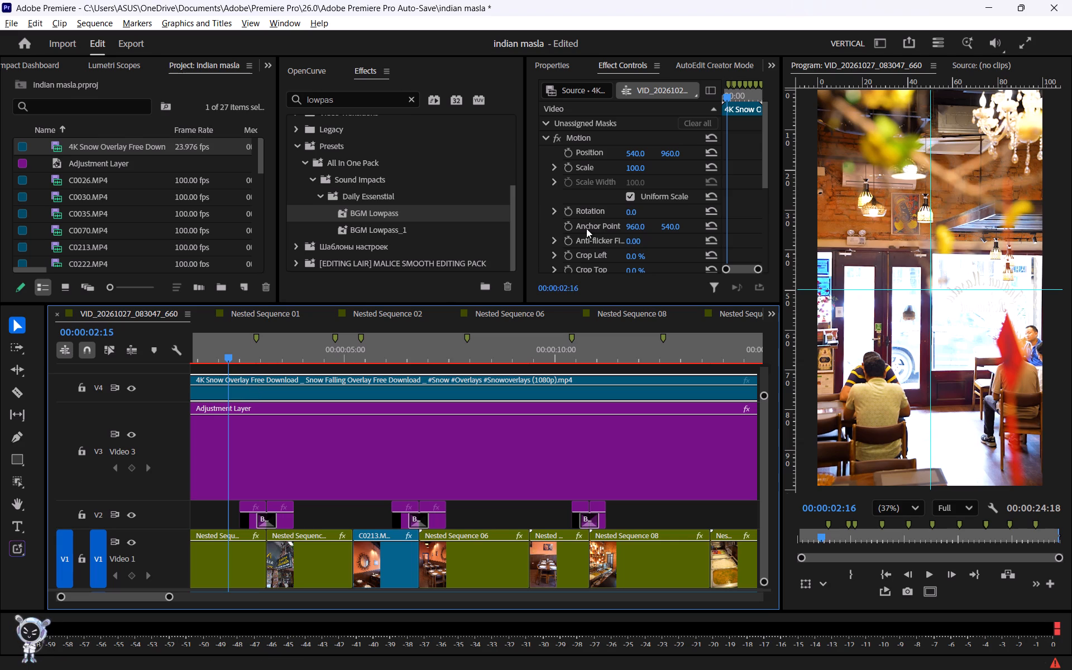
scroll(586, 228, down, 9)
scroll(643, 168, up, 3)
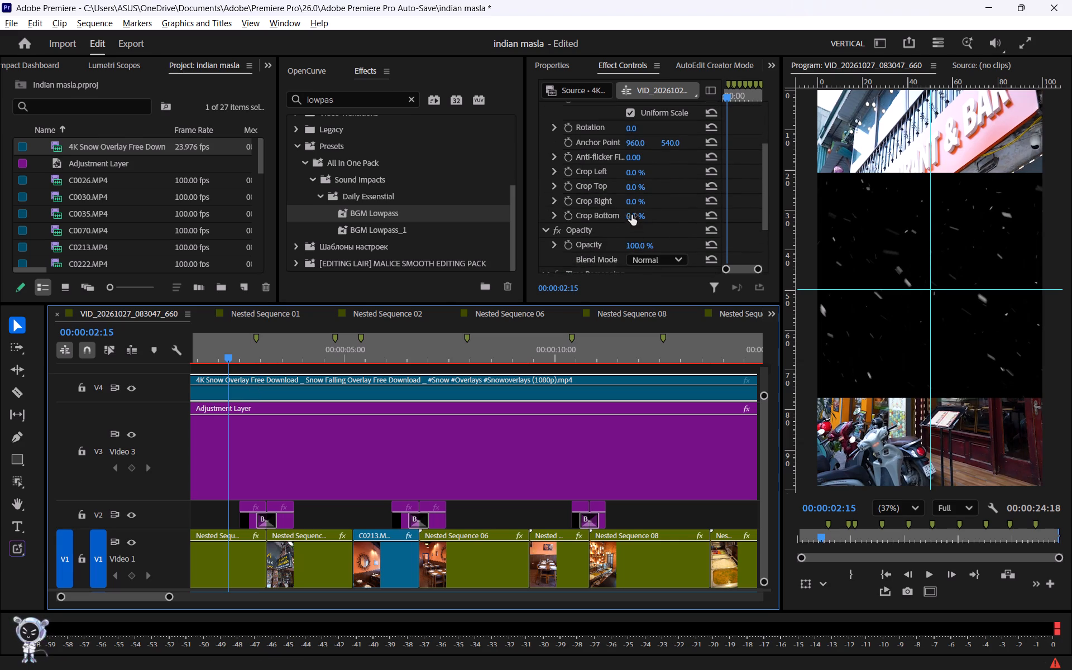
click(636, 126)
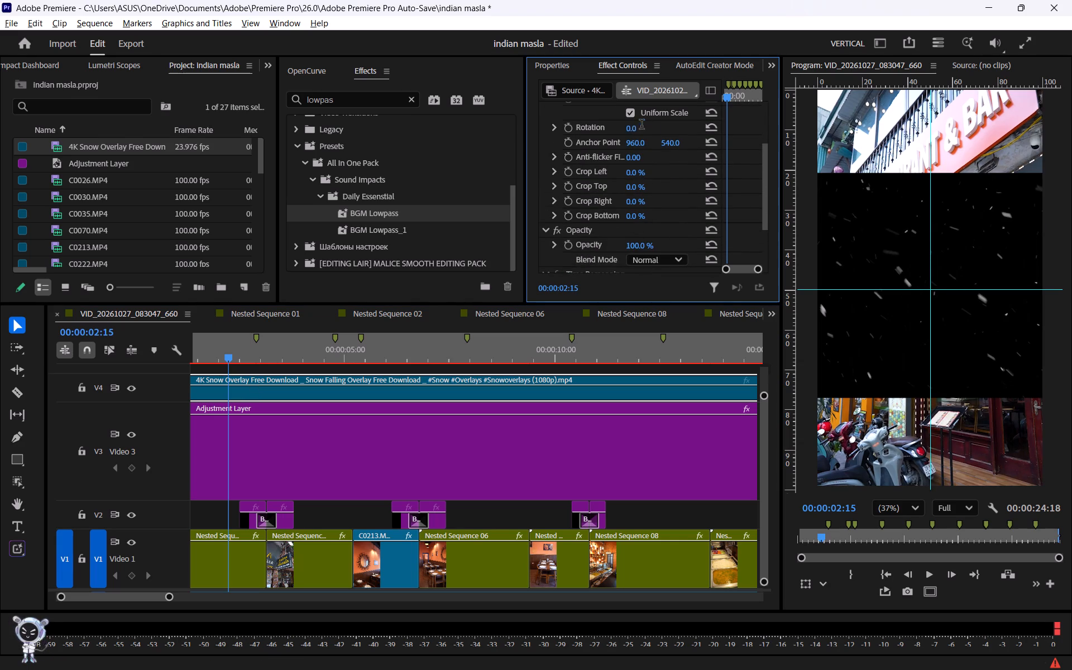
text(90)
key(Return)
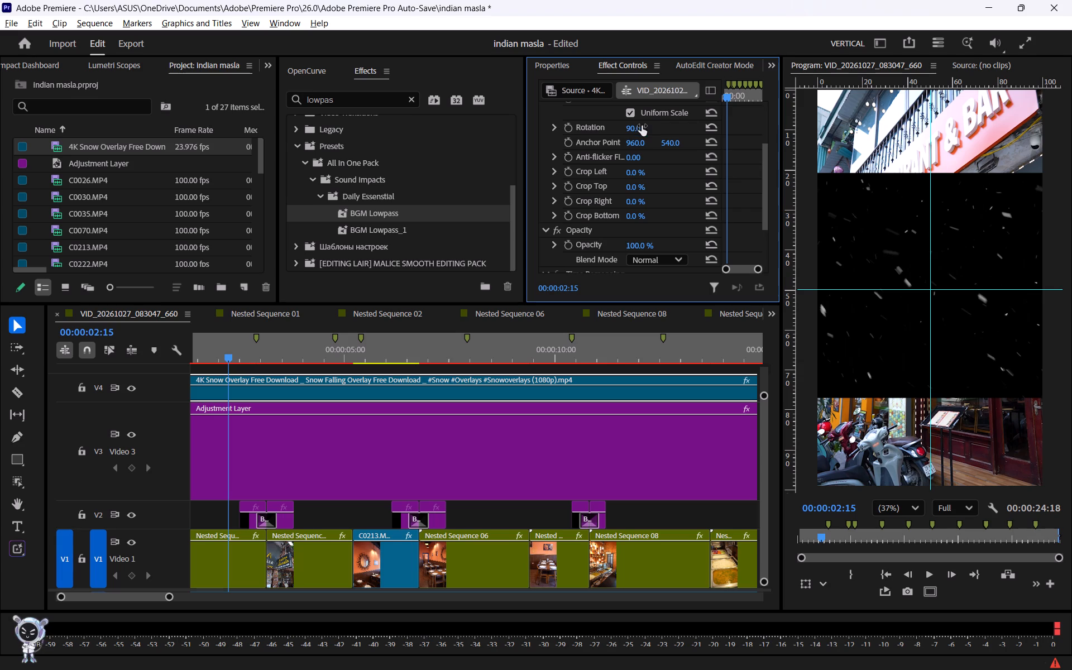
Set the 4K Snow Overlay clip's blend mode to Screen.
scroll(628, 202, down, 5)
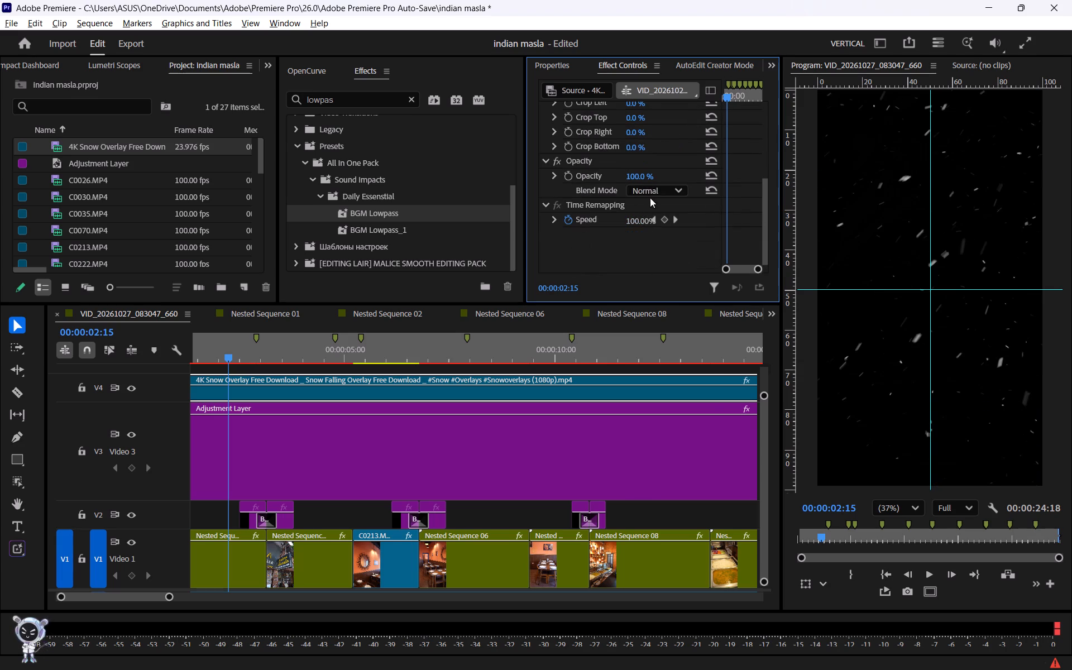
click(655, 186)
click(652, 358)
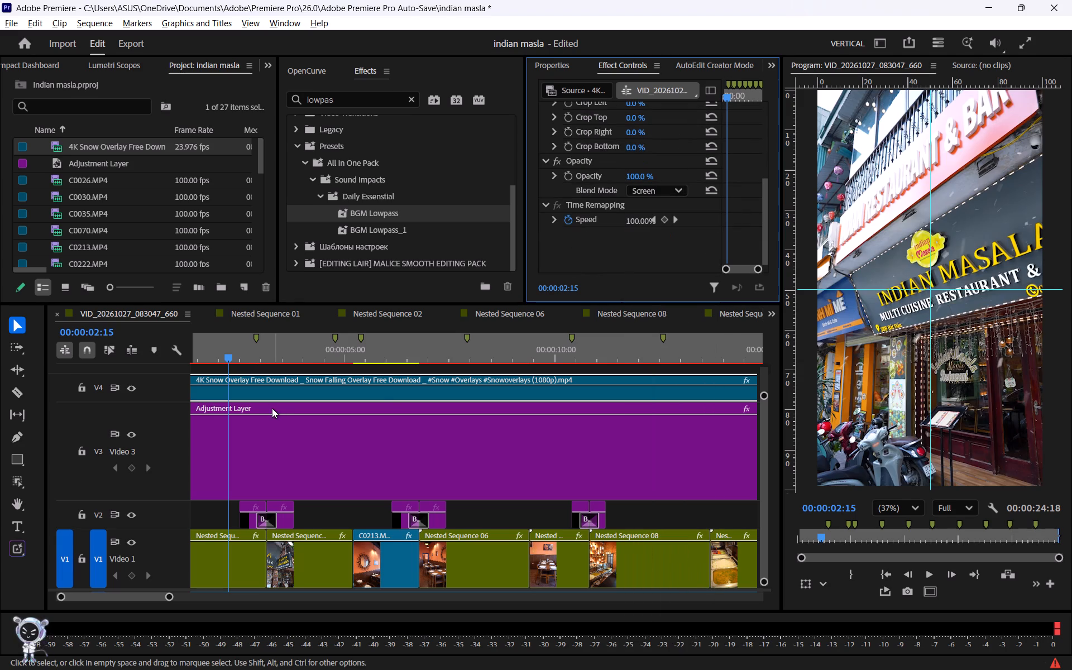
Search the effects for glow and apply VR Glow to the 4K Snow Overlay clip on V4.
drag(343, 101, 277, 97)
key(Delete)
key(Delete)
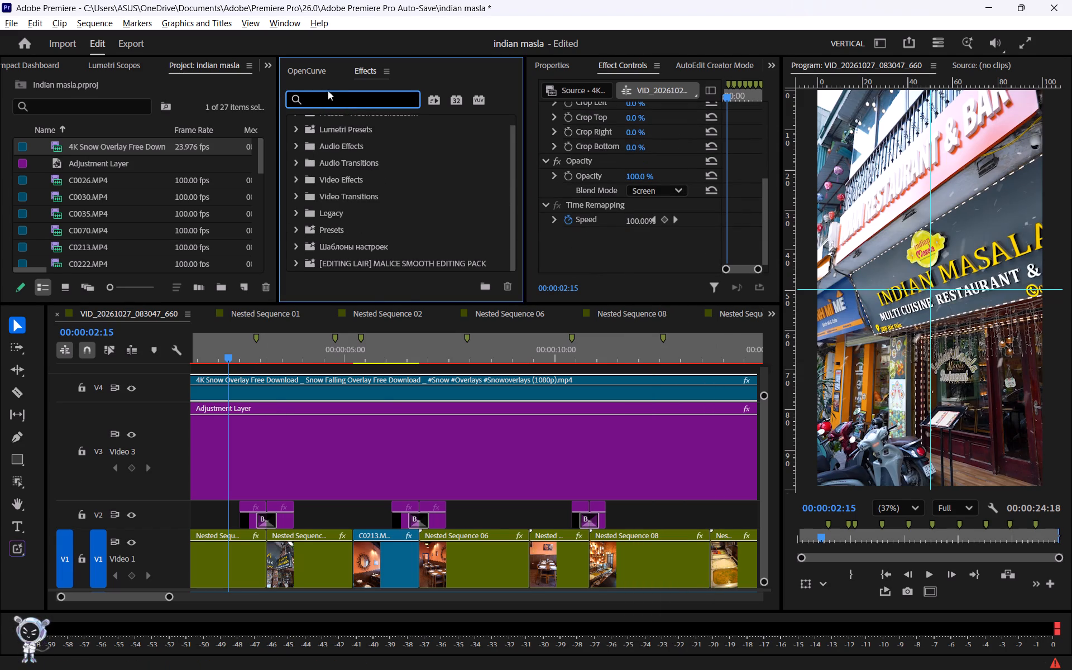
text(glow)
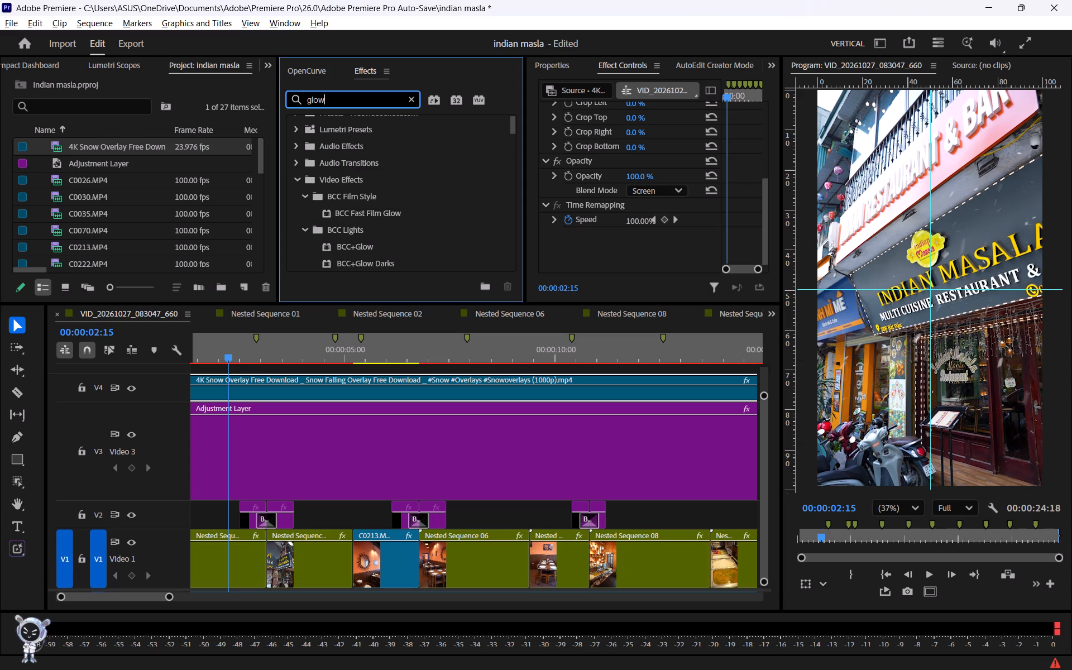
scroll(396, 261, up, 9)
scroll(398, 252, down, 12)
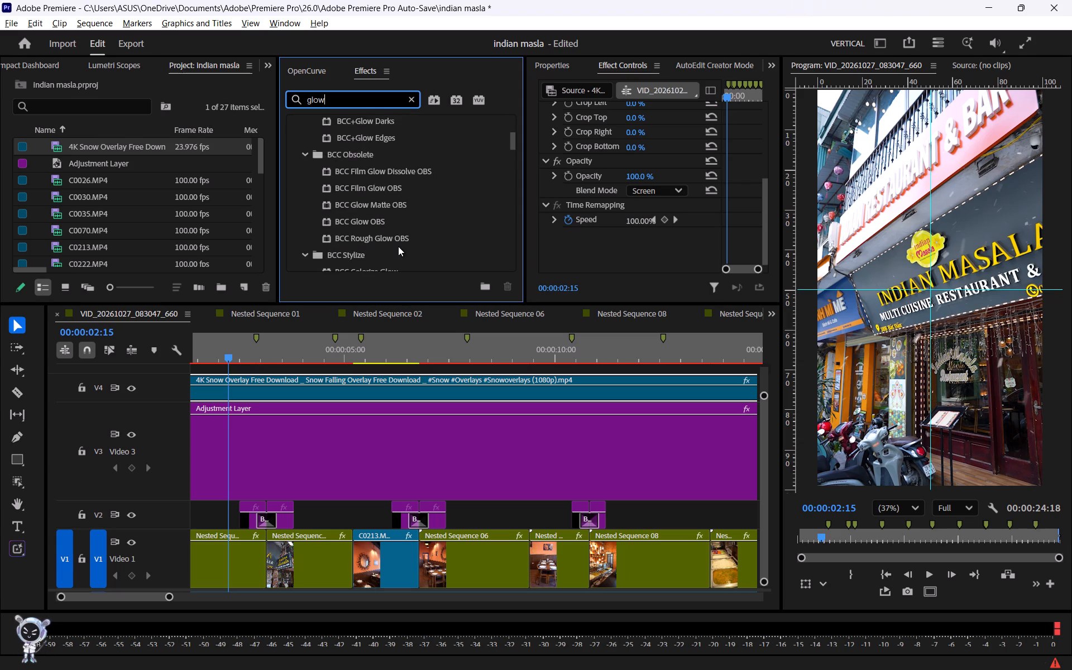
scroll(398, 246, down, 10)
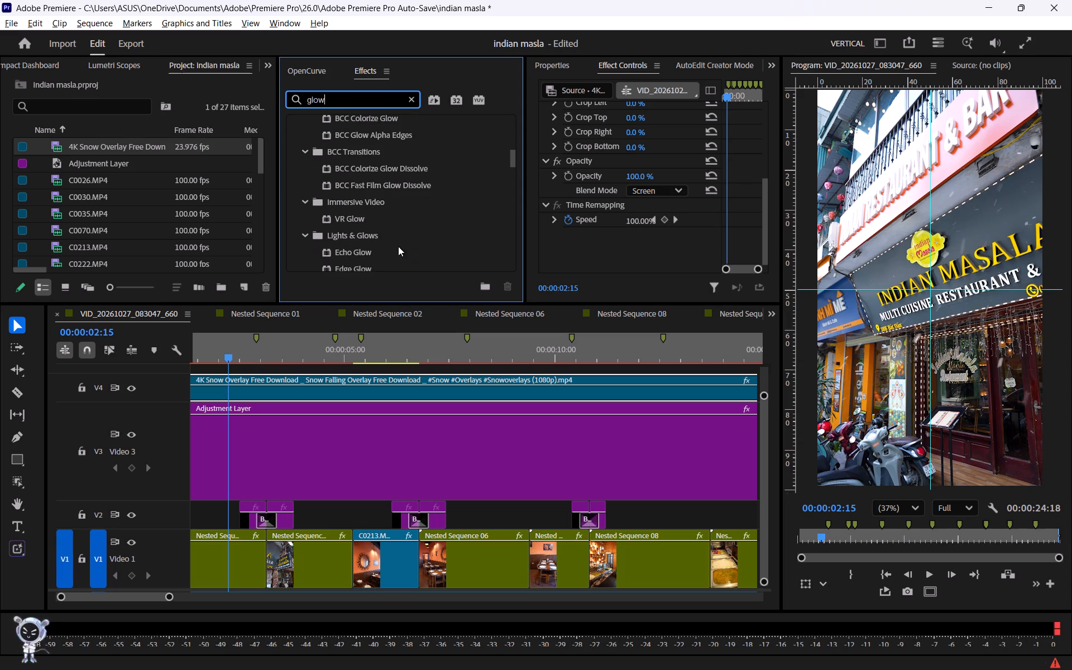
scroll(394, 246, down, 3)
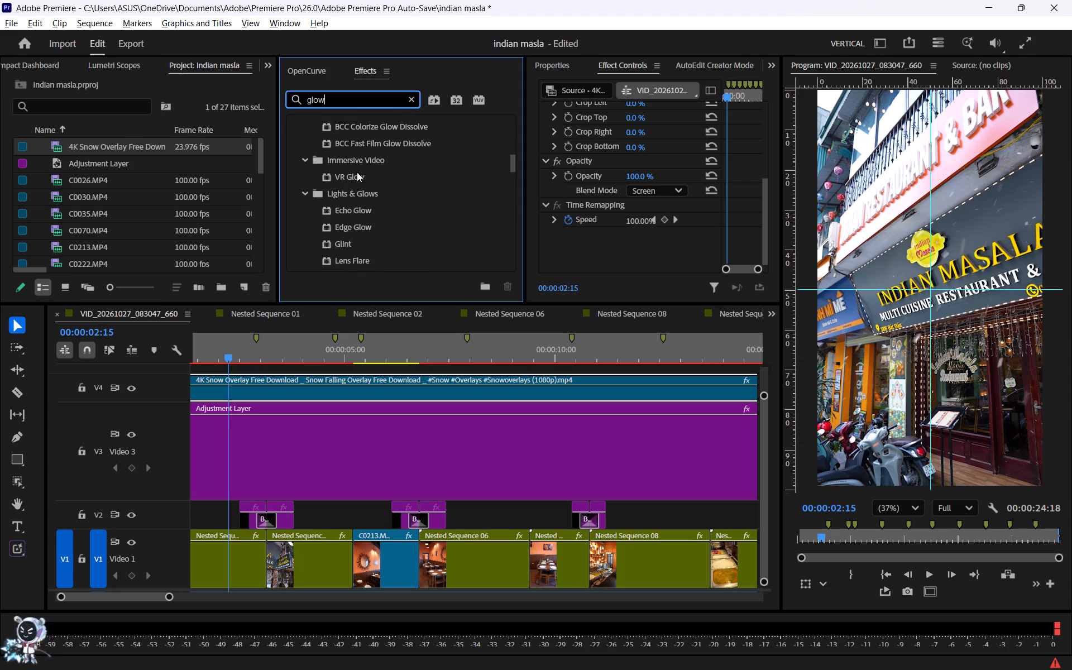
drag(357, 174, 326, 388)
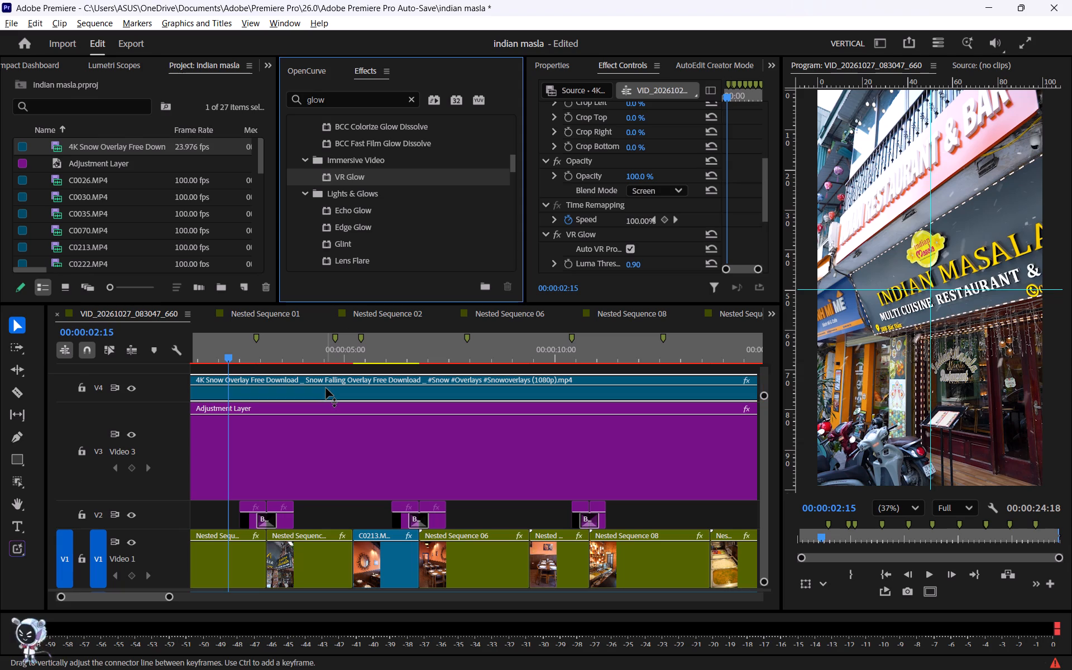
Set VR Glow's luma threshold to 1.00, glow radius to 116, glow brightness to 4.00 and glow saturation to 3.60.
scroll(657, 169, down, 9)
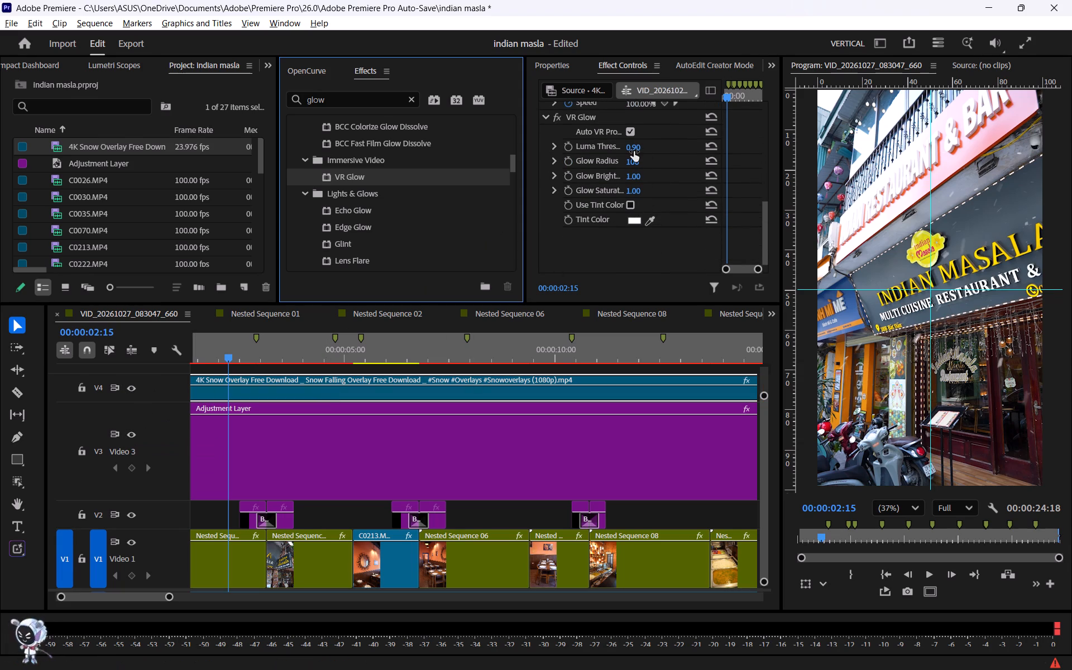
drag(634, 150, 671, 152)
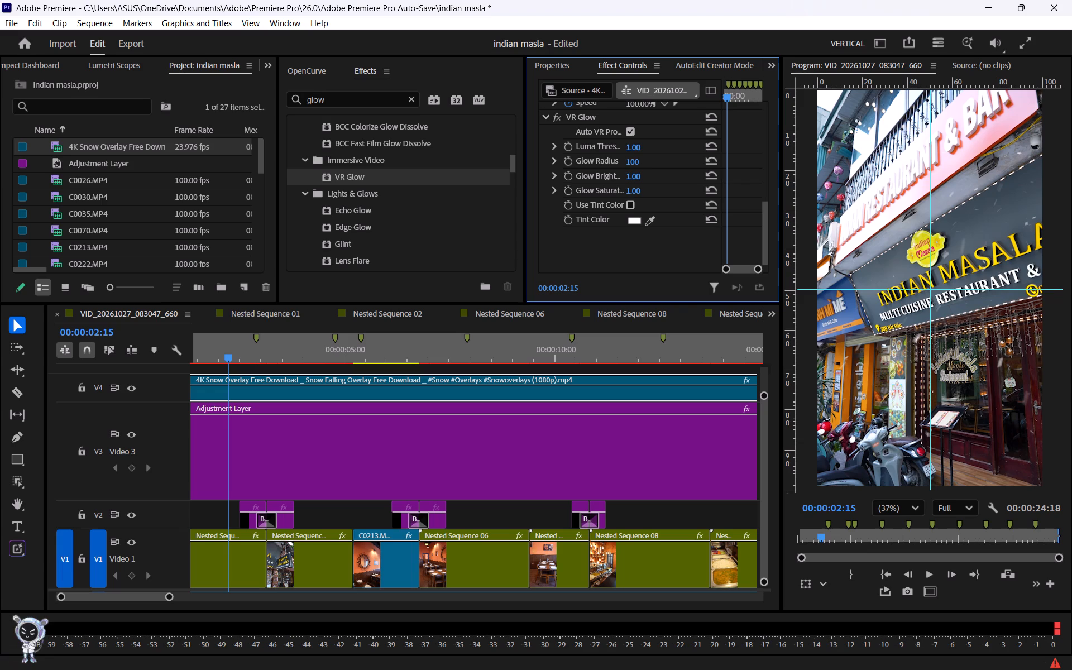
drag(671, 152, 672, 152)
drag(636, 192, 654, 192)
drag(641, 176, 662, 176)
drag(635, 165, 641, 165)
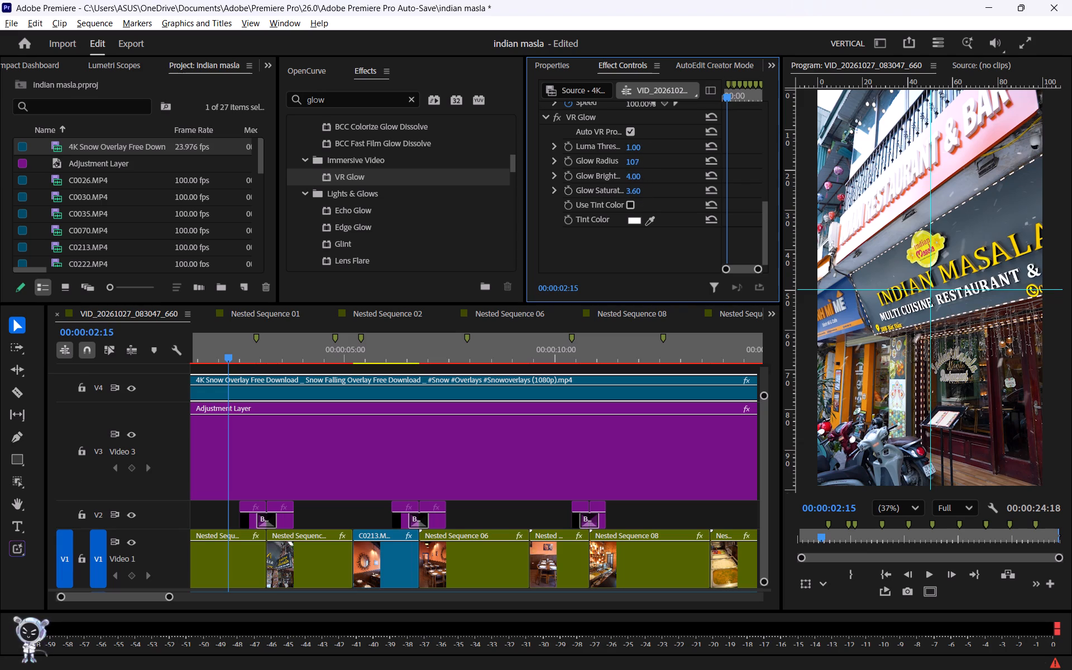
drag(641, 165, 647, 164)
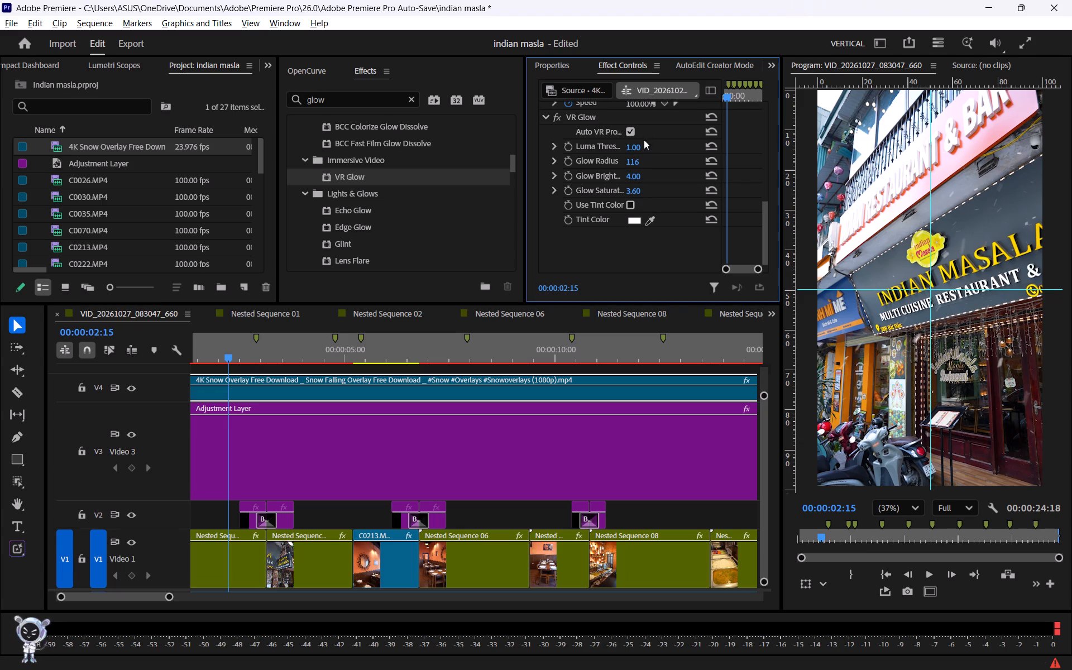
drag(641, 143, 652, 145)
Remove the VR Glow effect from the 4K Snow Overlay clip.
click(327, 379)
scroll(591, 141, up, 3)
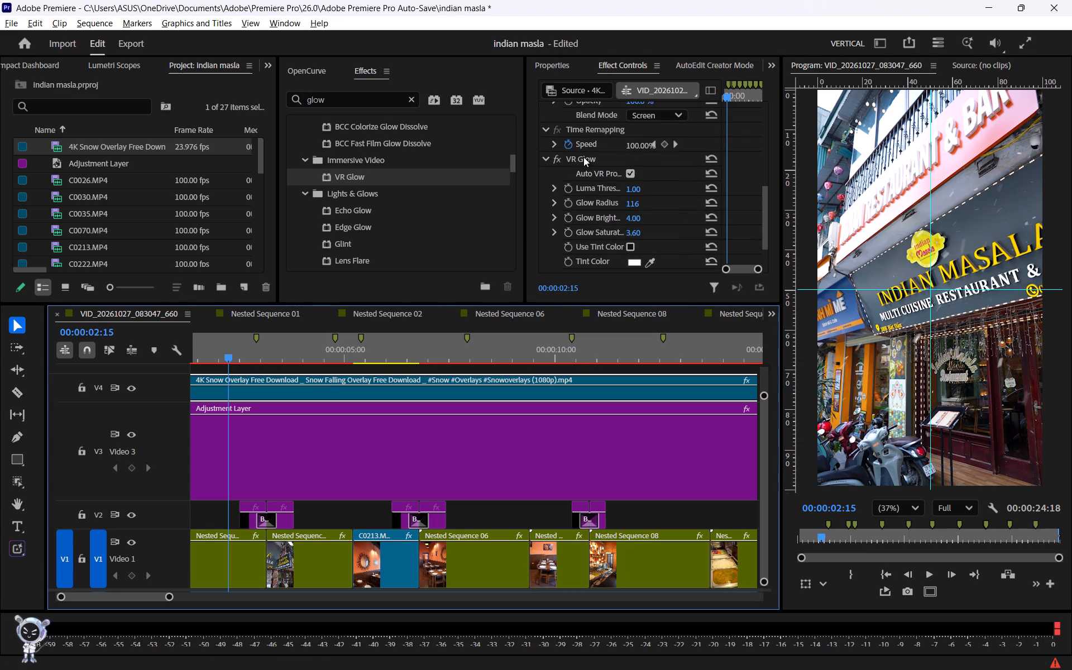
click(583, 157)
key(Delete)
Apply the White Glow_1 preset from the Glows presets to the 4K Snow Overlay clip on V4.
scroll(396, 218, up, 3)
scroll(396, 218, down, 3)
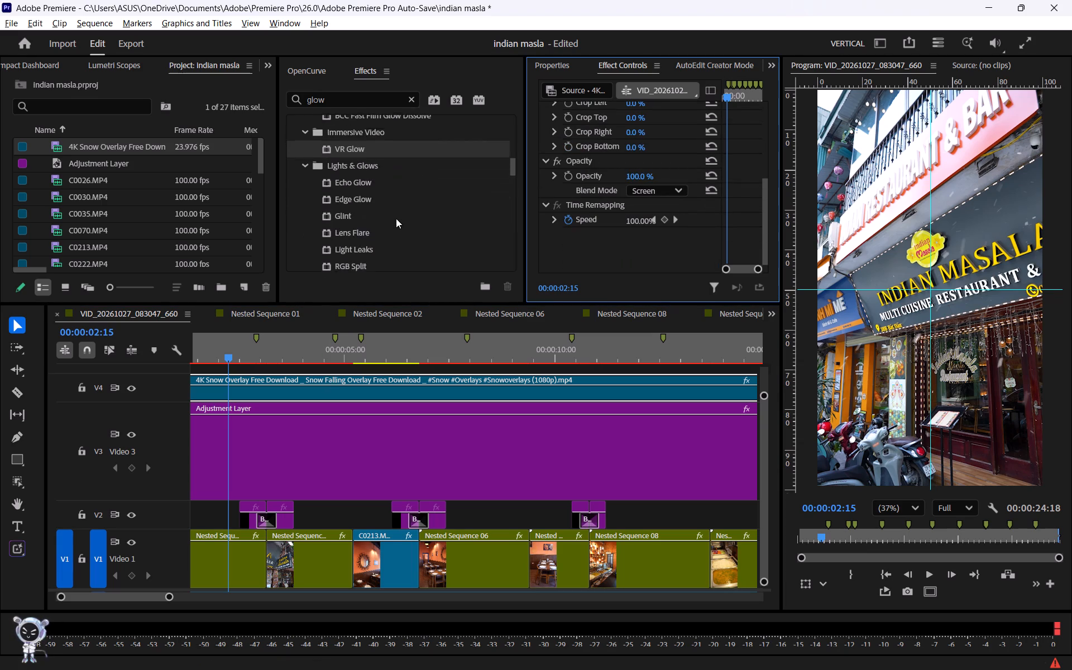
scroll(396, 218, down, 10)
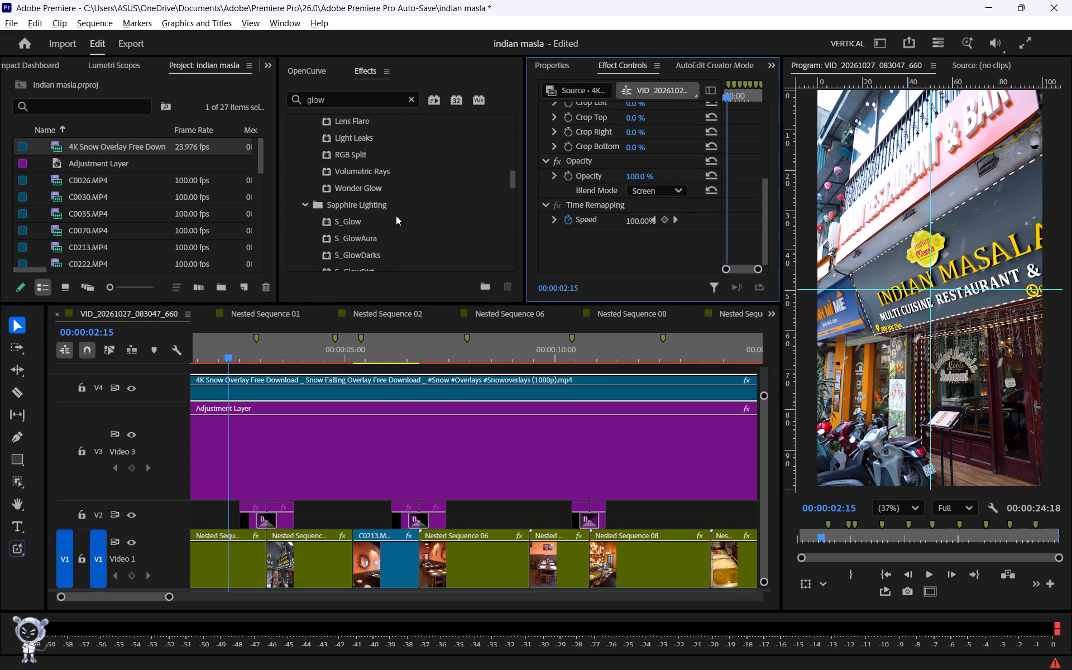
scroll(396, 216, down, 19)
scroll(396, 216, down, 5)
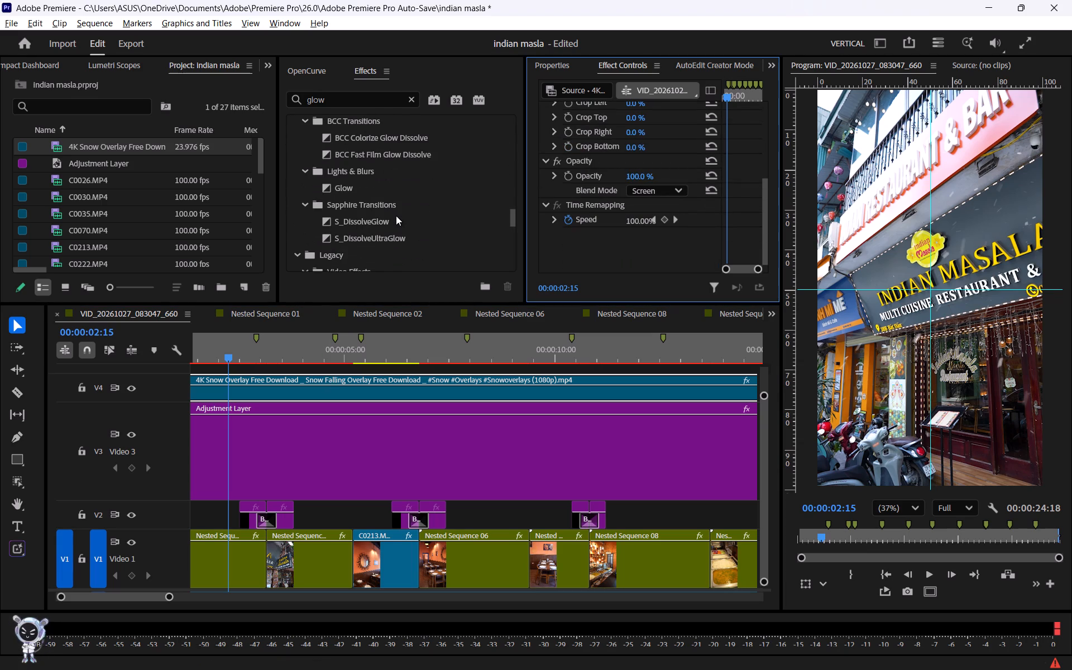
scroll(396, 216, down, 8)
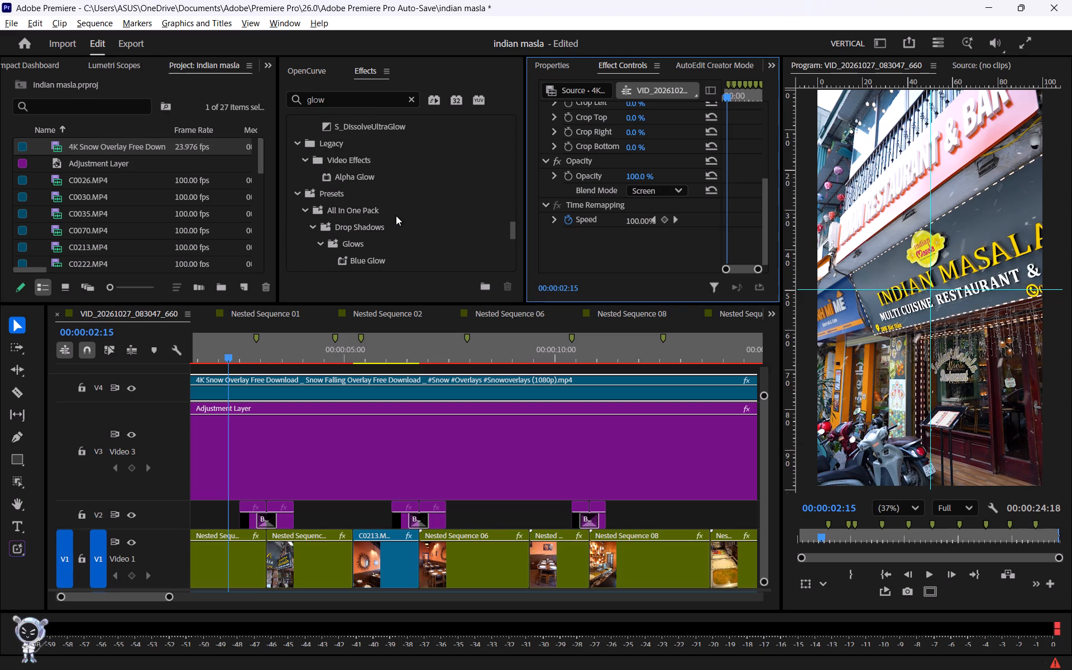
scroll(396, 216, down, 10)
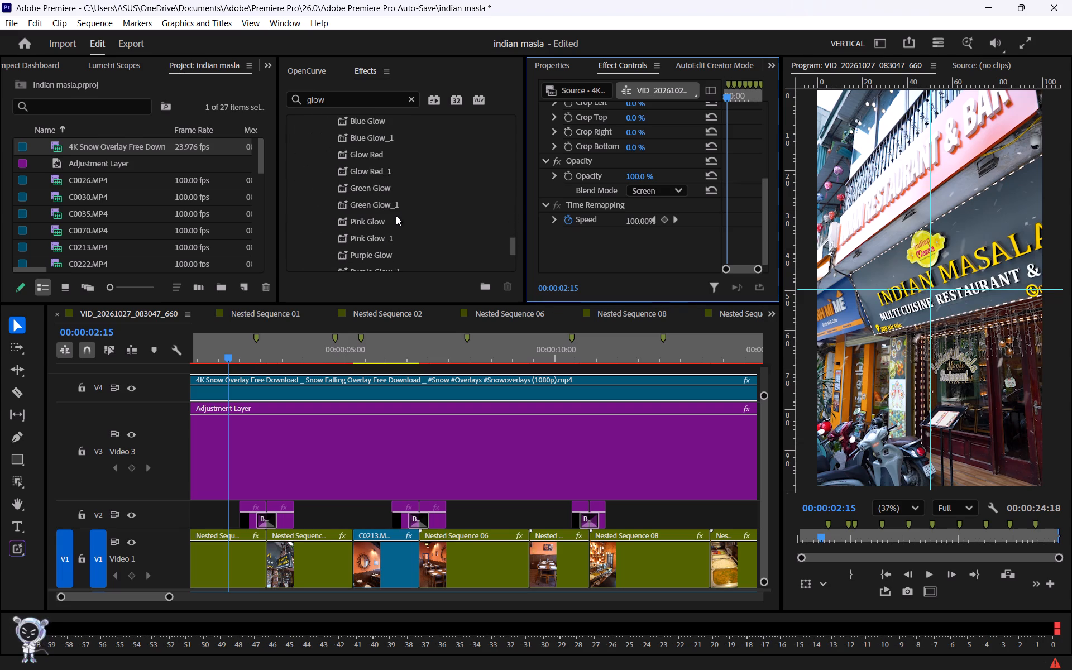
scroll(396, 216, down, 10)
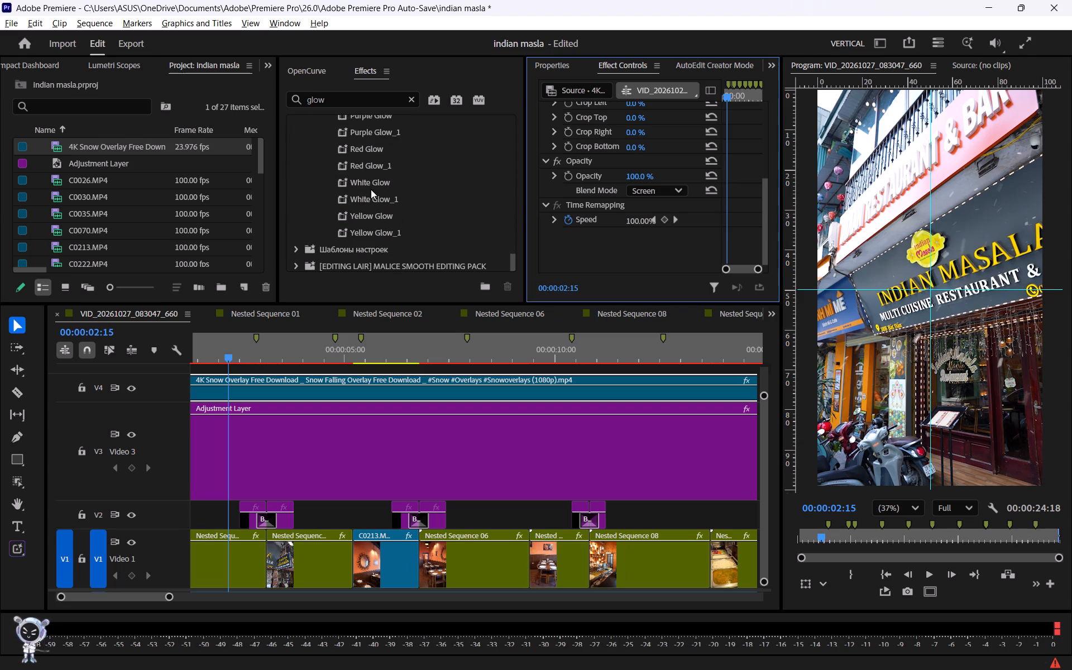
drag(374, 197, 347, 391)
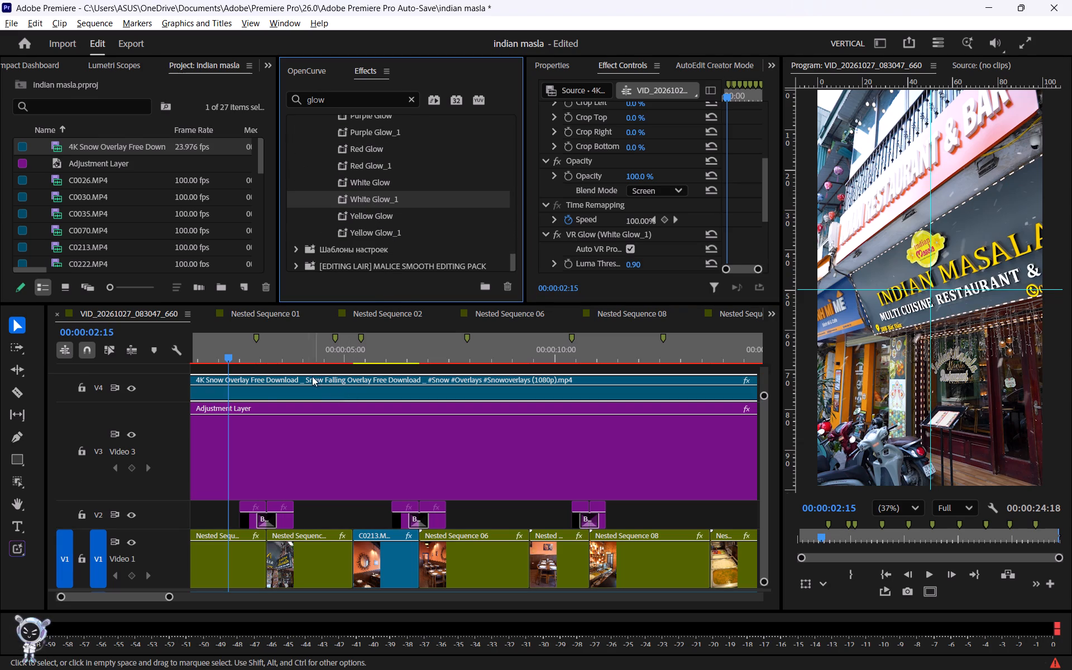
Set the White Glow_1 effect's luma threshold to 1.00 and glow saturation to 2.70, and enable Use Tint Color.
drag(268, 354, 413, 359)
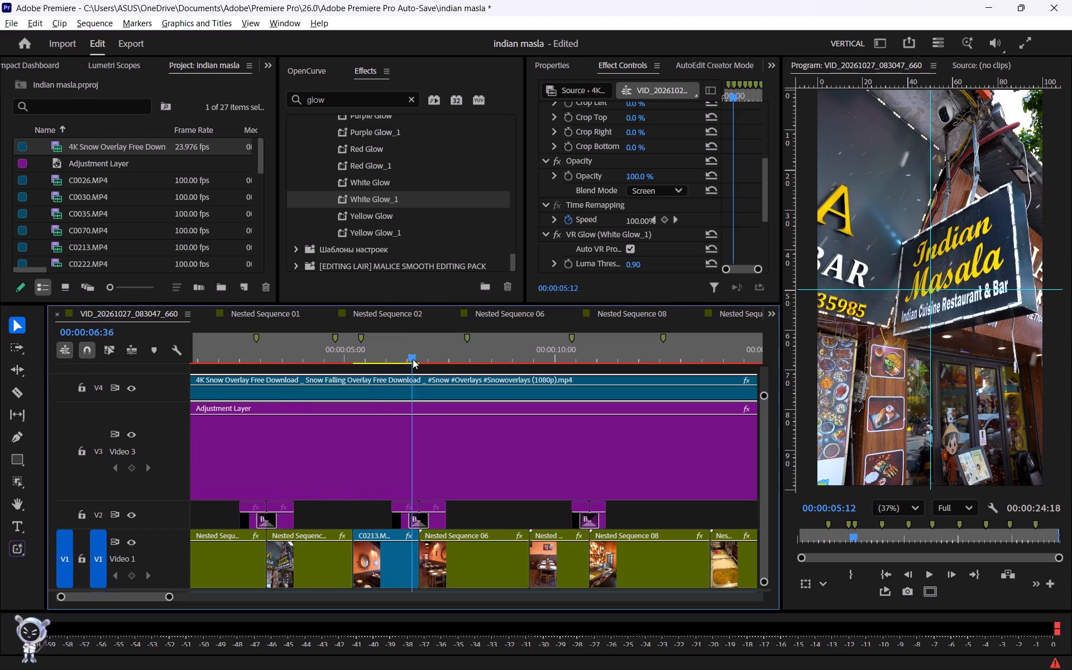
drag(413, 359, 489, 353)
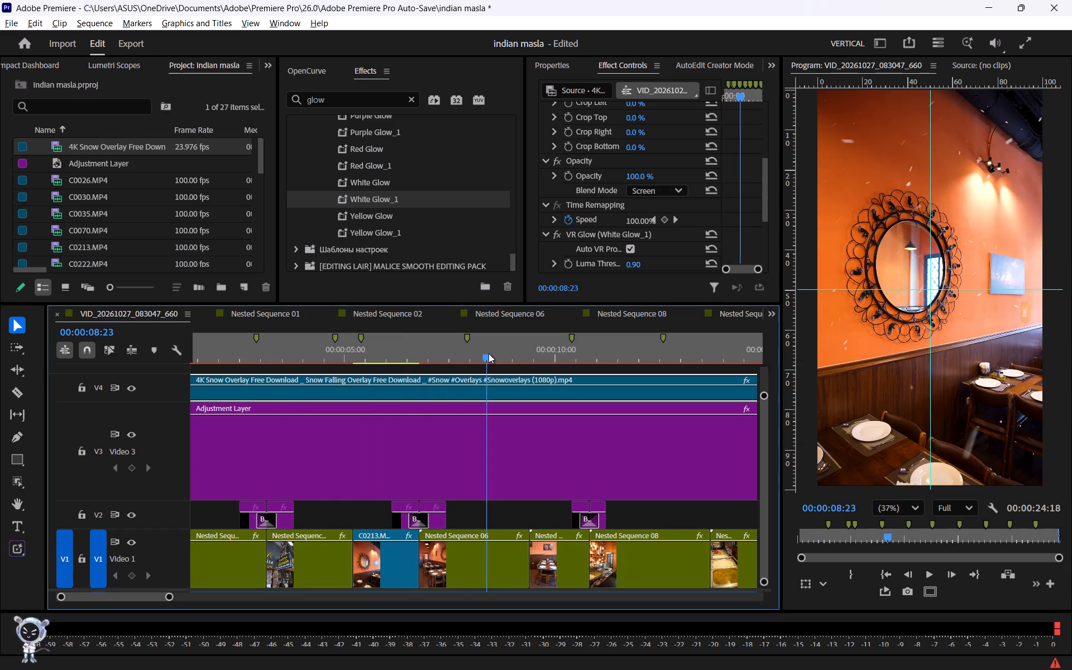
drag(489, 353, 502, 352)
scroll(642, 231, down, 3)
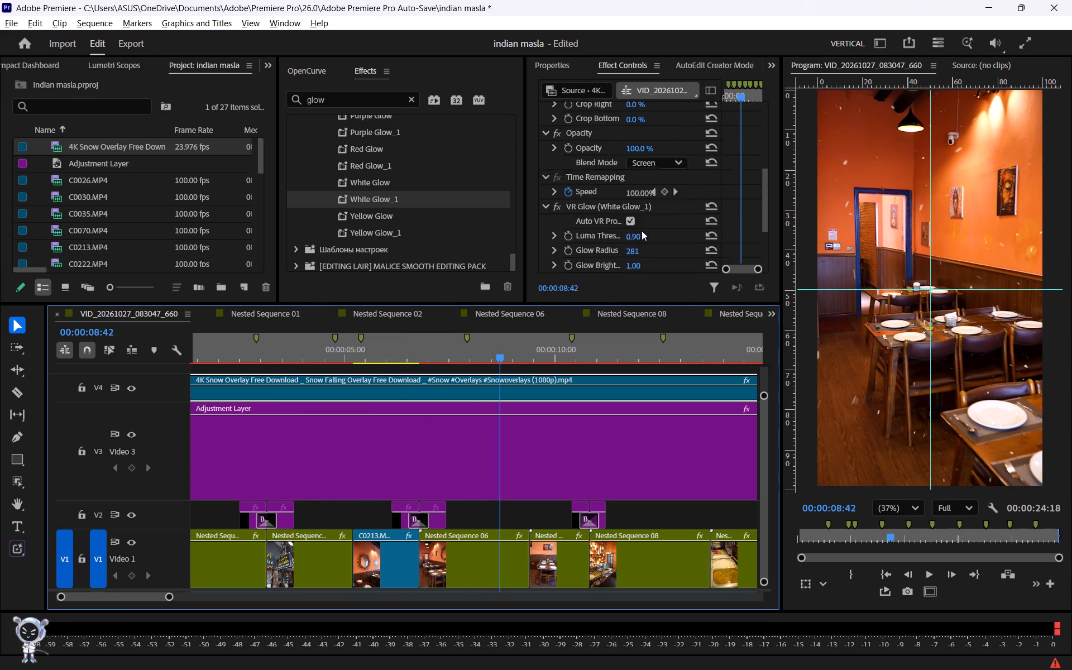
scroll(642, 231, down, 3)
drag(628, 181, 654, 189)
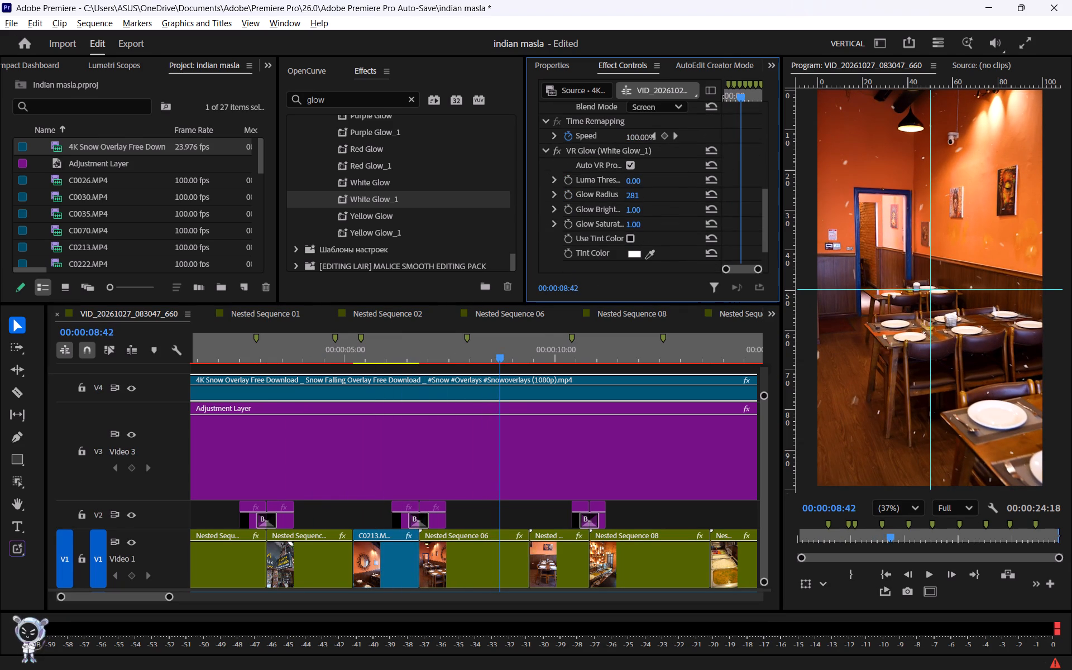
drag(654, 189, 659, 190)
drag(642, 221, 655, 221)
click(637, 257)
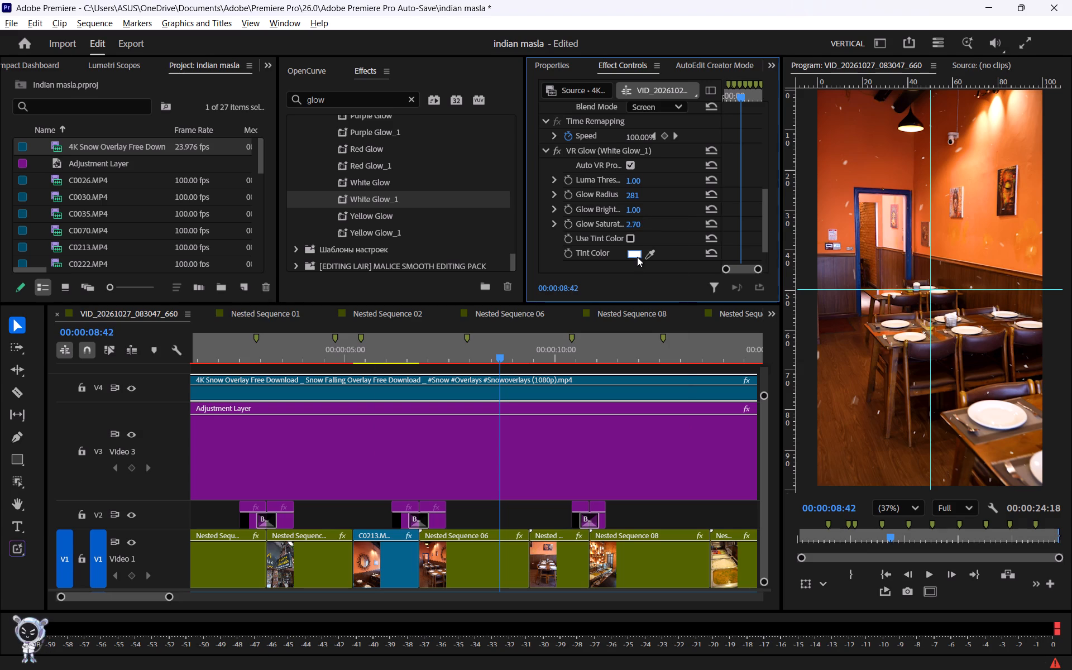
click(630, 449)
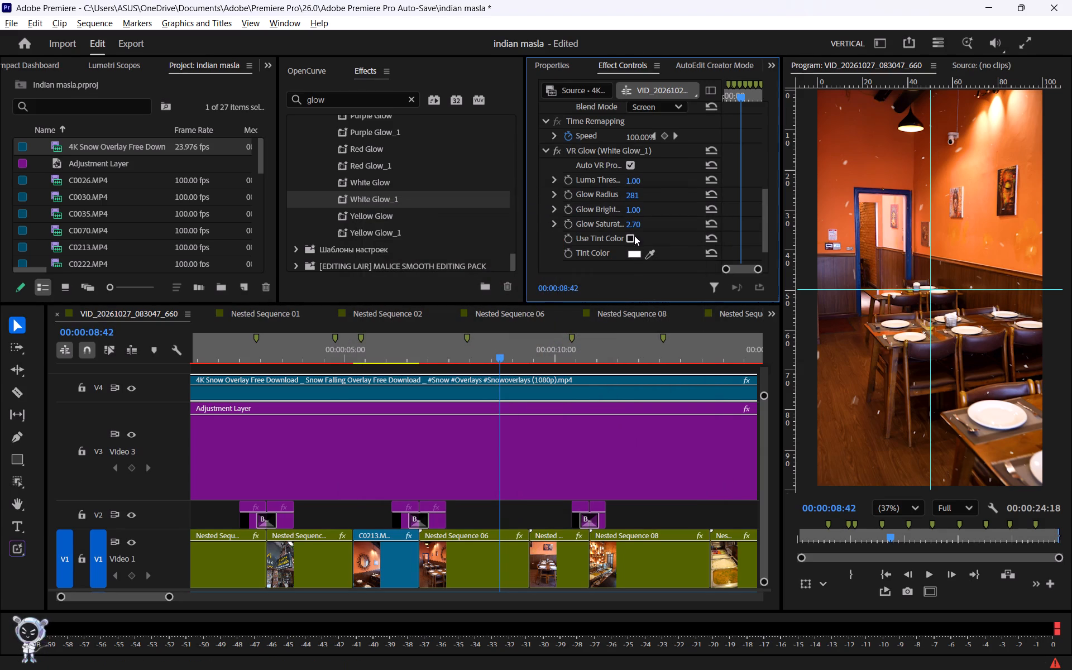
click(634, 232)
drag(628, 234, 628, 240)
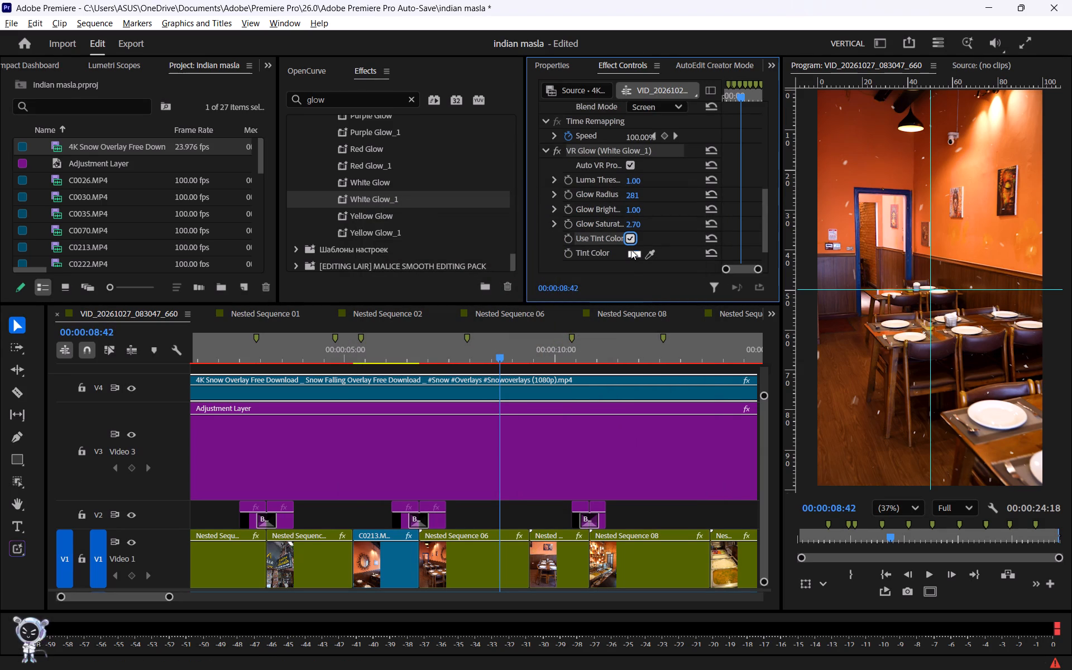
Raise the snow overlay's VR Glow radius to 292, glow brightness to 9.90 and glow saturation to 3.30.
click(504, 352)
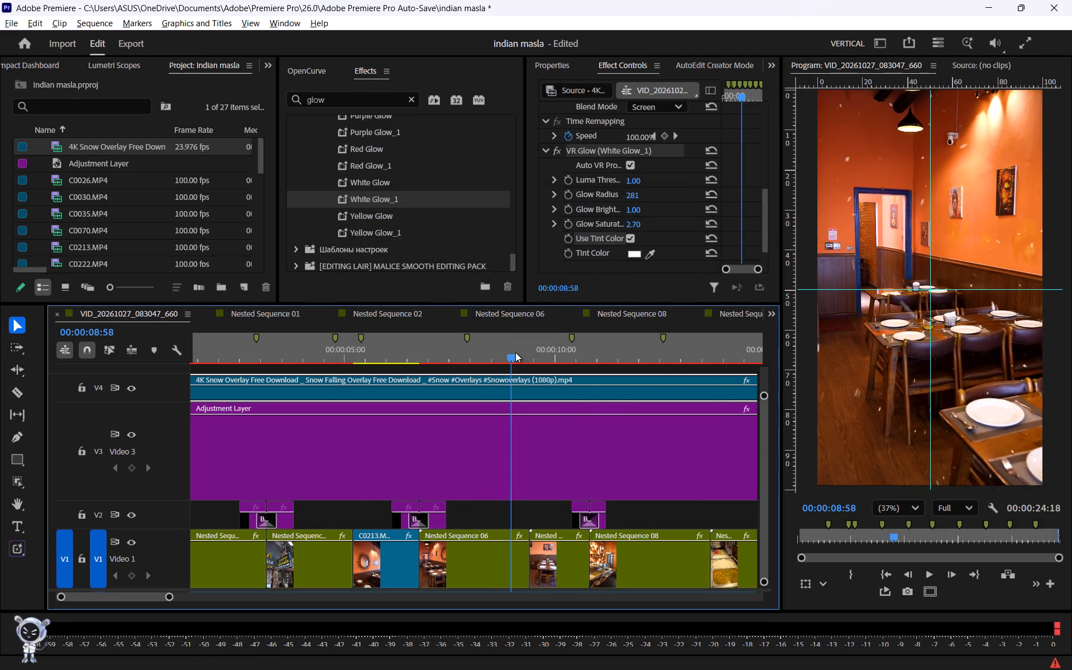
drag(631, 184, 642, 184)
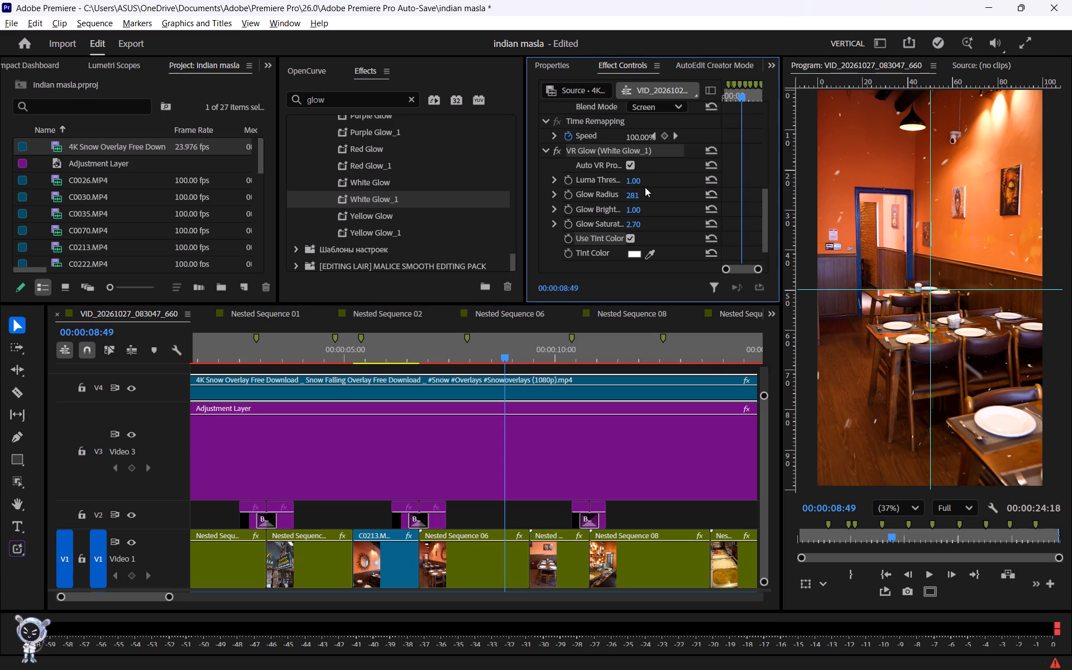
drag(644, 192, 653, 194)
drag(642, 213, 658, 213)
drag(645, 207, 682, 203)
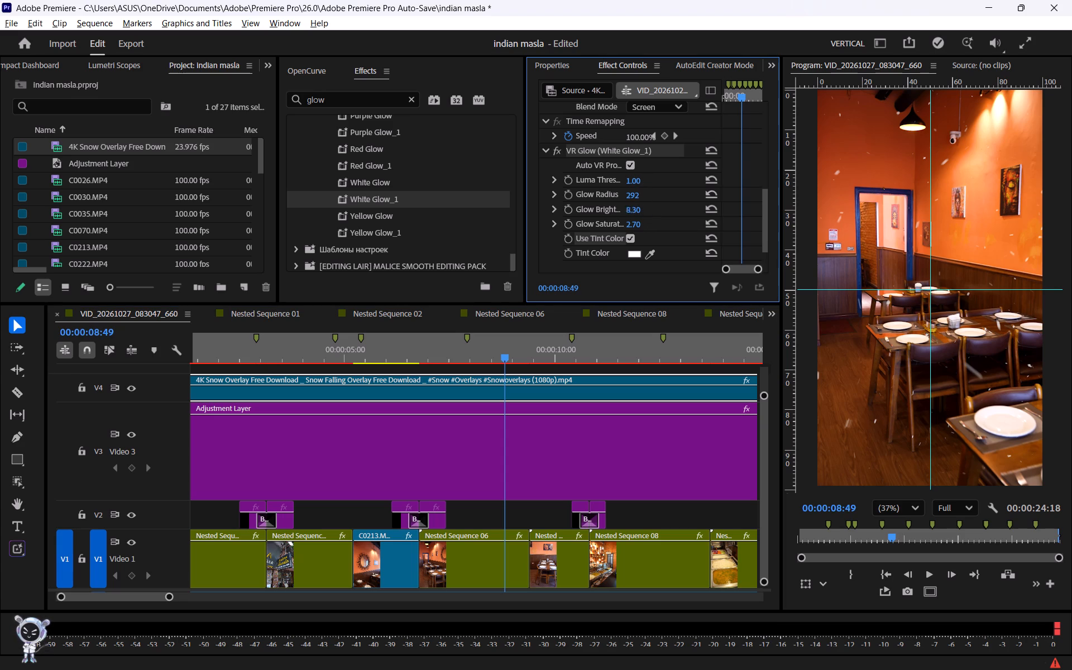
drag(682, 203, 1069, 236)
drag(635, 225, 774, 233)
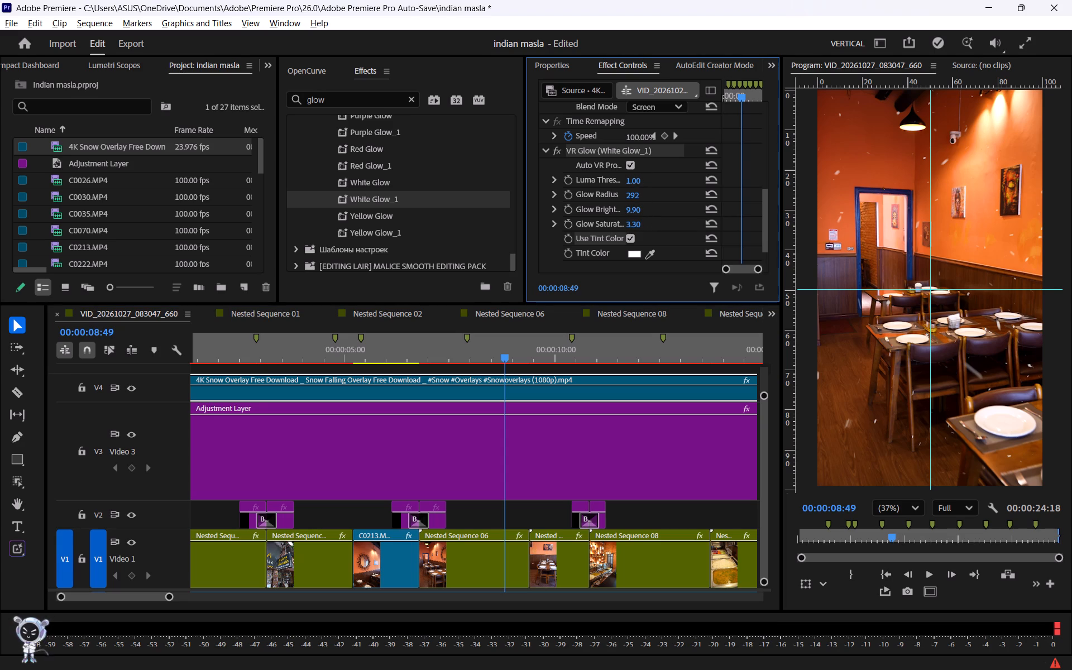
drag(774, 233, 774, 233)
Delete the 4K Snow Overlay clip from track V4.
click(244, 398)
key(Delete)
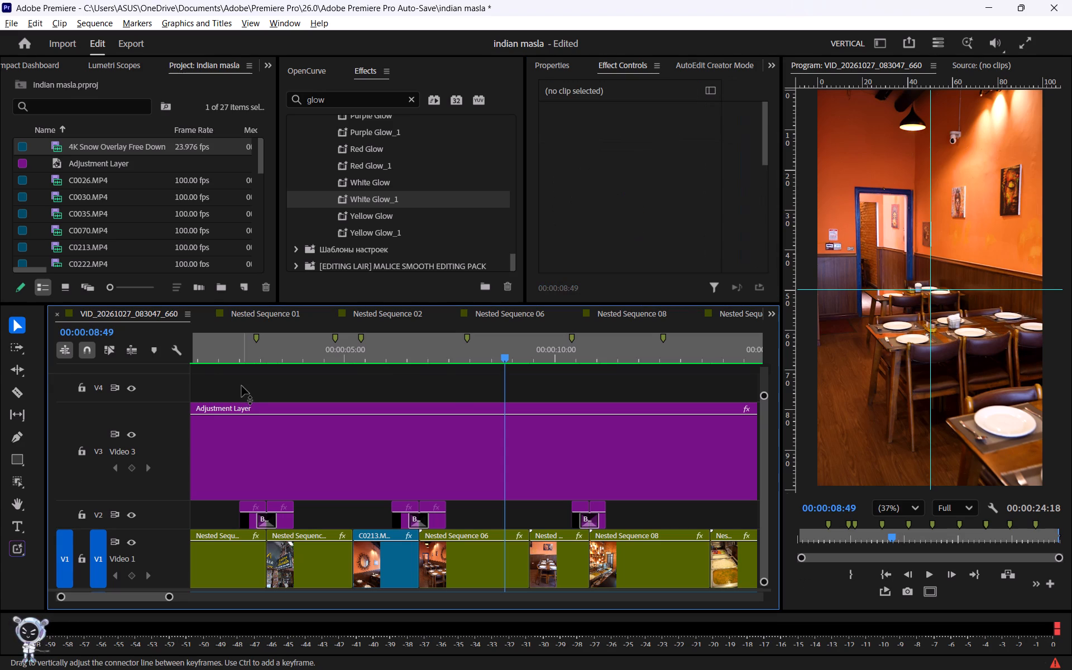
Reduce the height of the Video 3 track in the timeline.
alt+scroll(241, 384, down, 14)
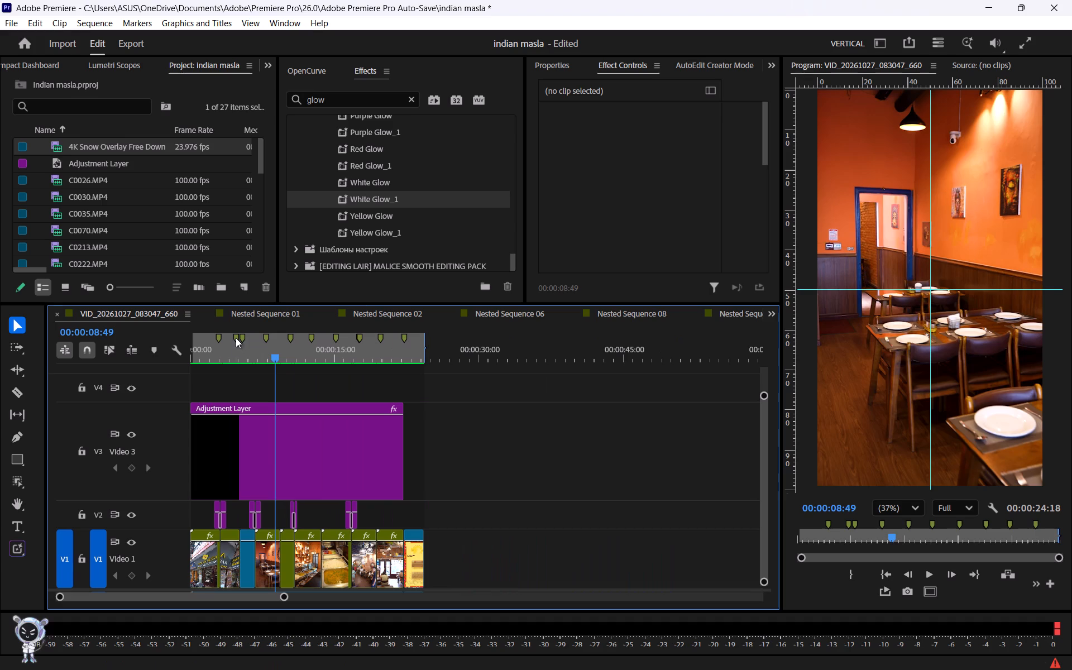
drag(236, 351, 219, 351)
click(180, 420)
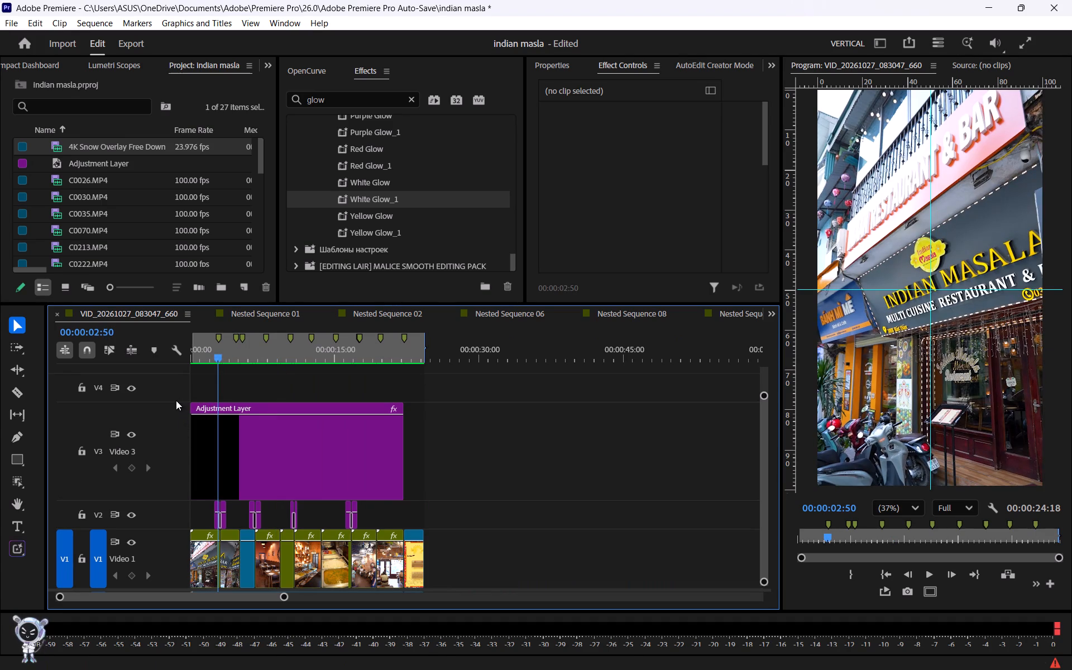
drag(180, 404, 181, 452)
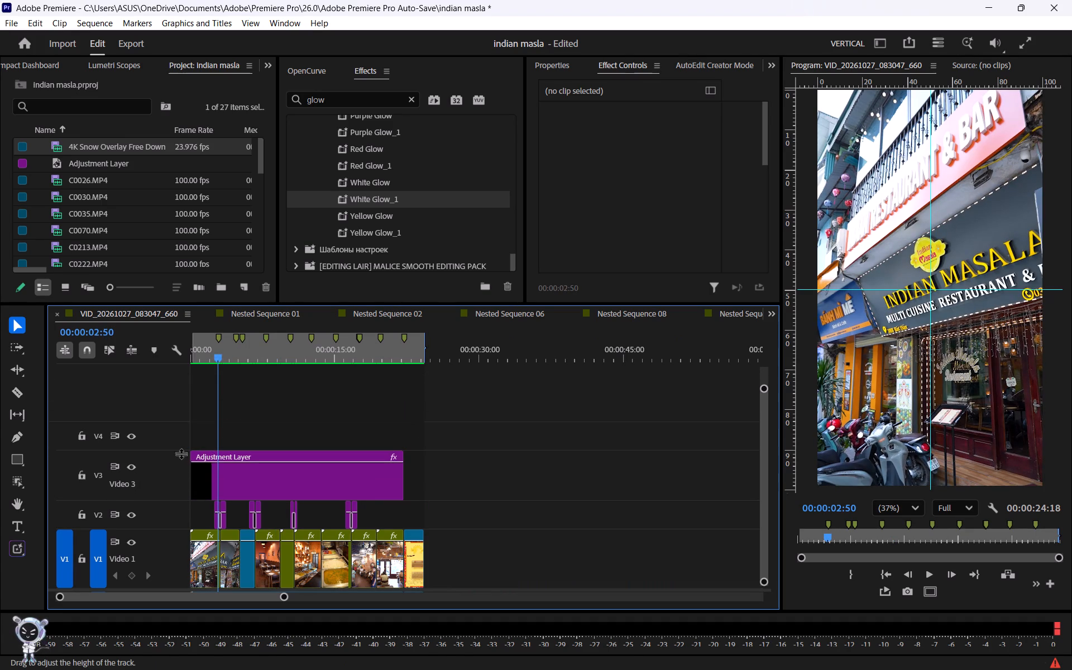
Load C1 (warm contrasty).cube from SFX > 1000 LUT_s > 02 Cinematic as the Lumetri Color creative Look on the V3 adjustment layer.
click(197, 472)
click(224, 471)
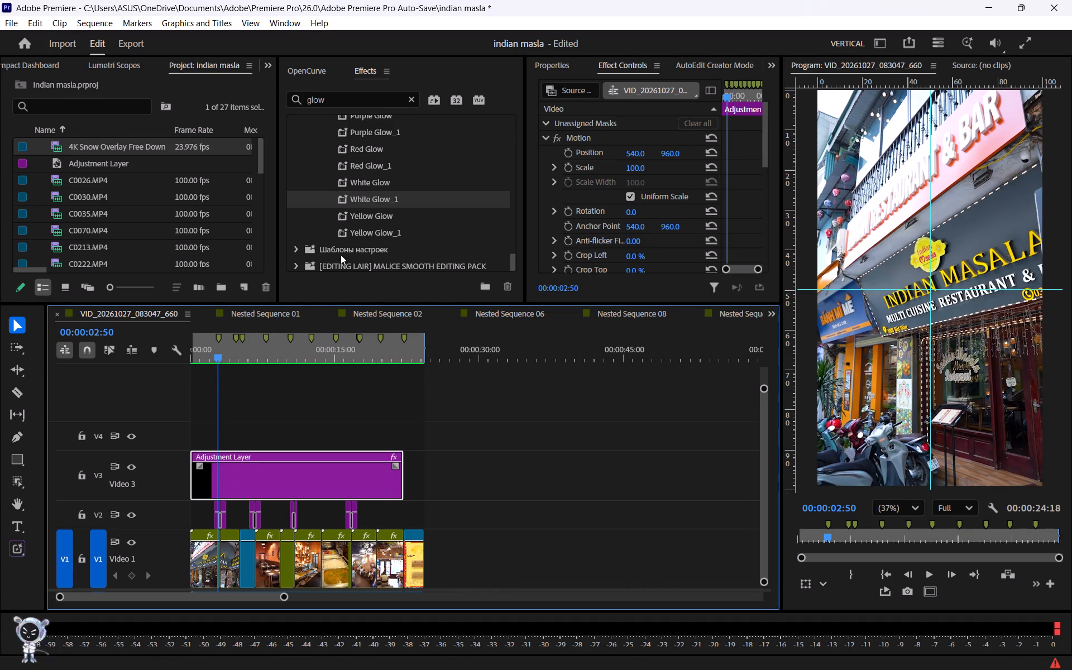
click(779, 64)
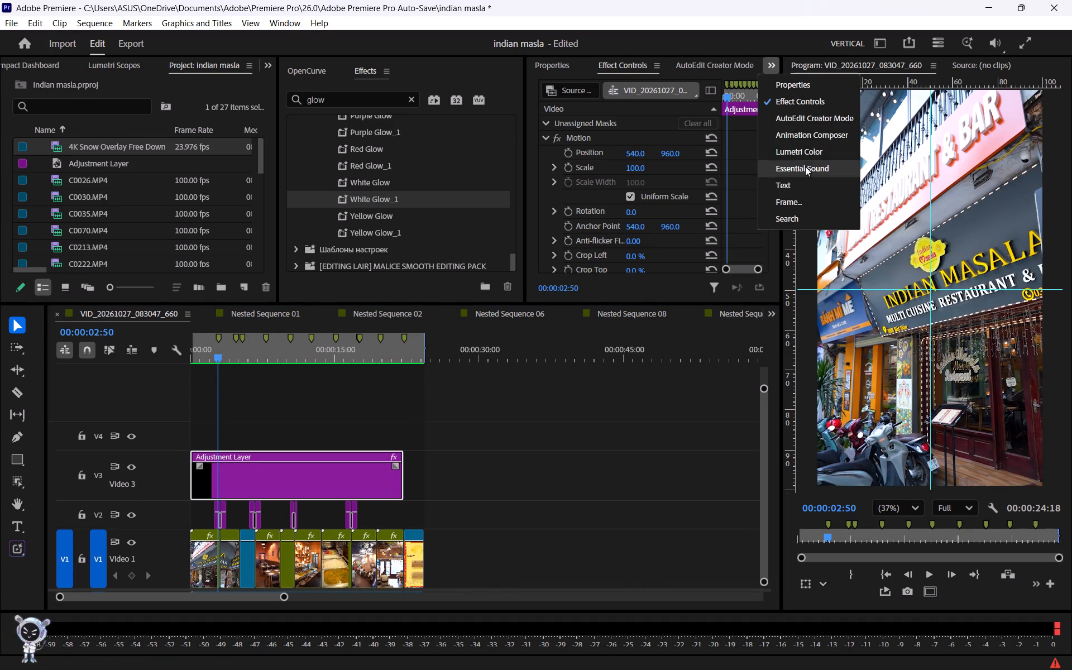
click(810, 153)
click(612, 222)
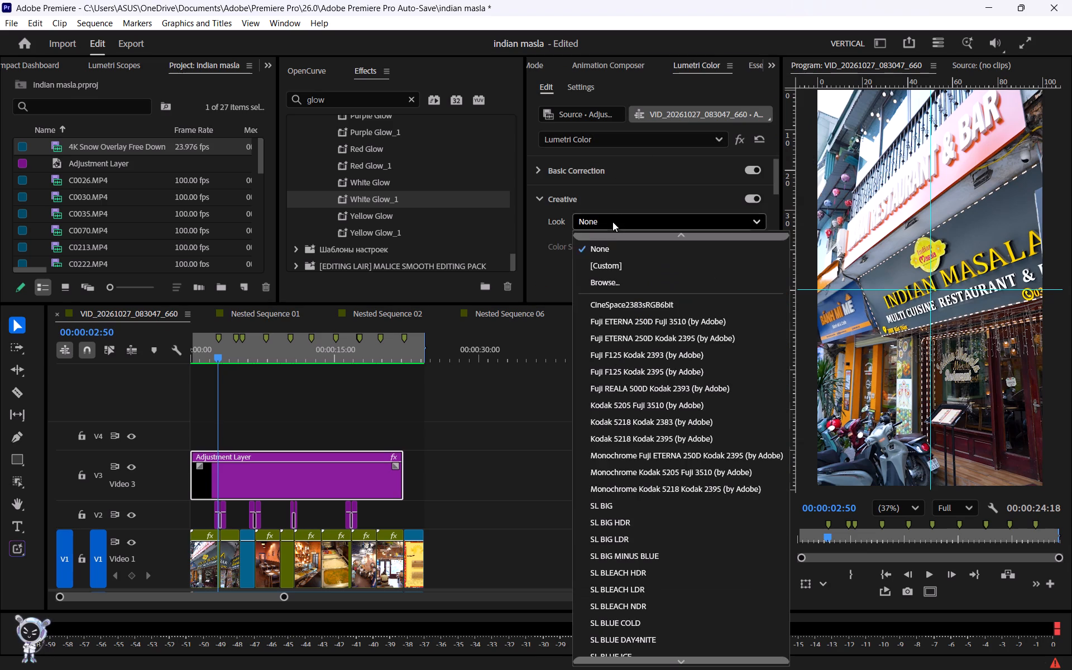
click(619, 290)
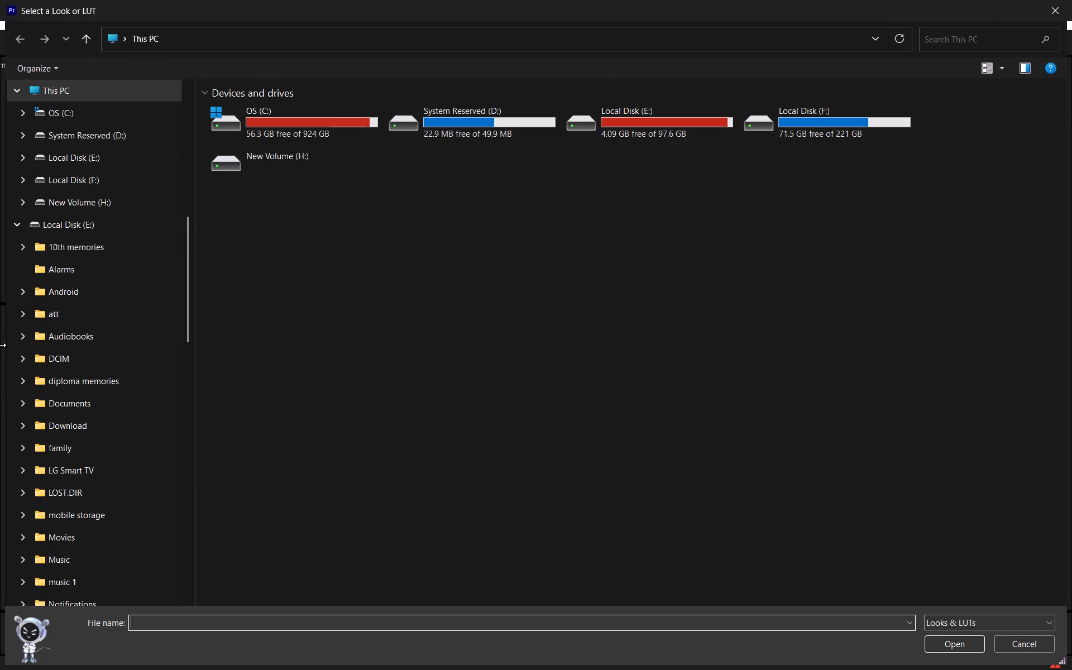
scroll(127, 353, up, 5)
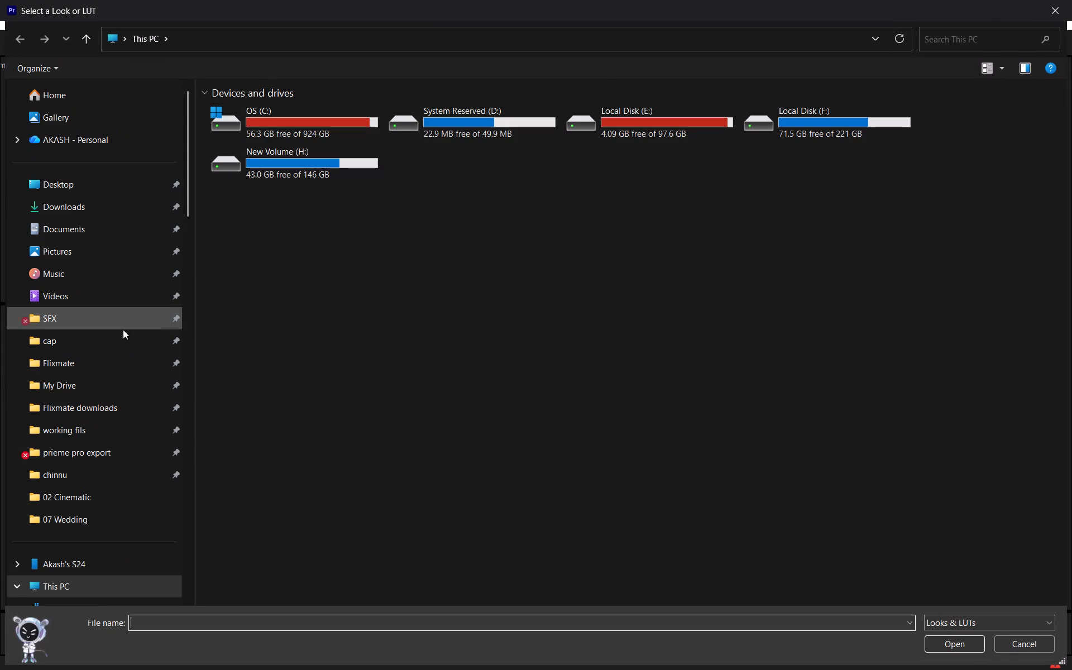
double_click(119, 317)
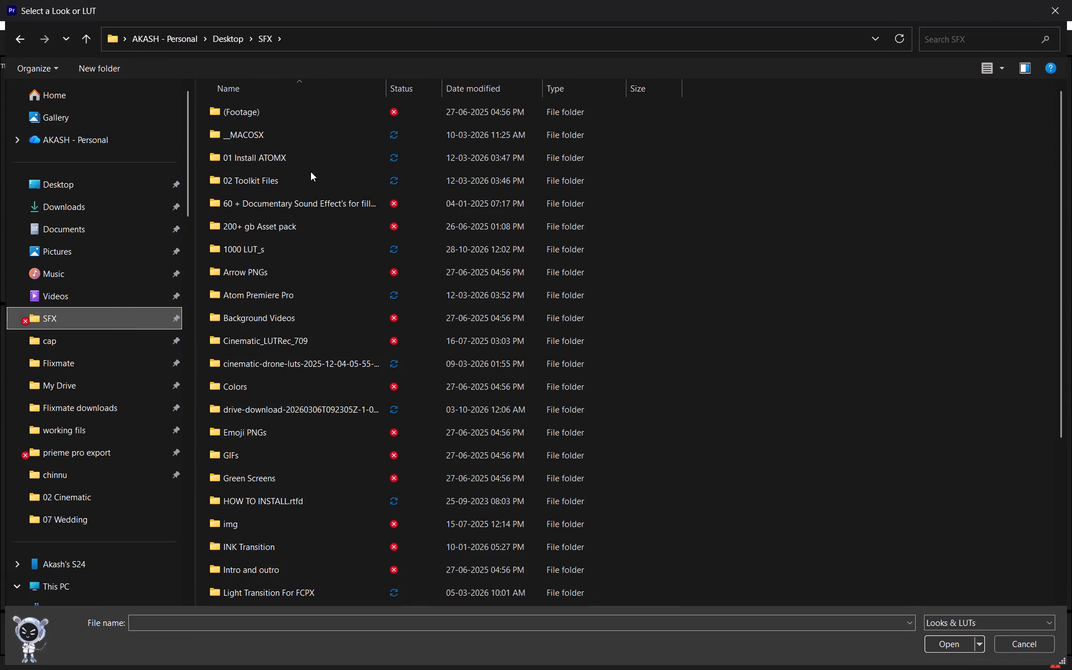
scroll(296, 476, down, 2)
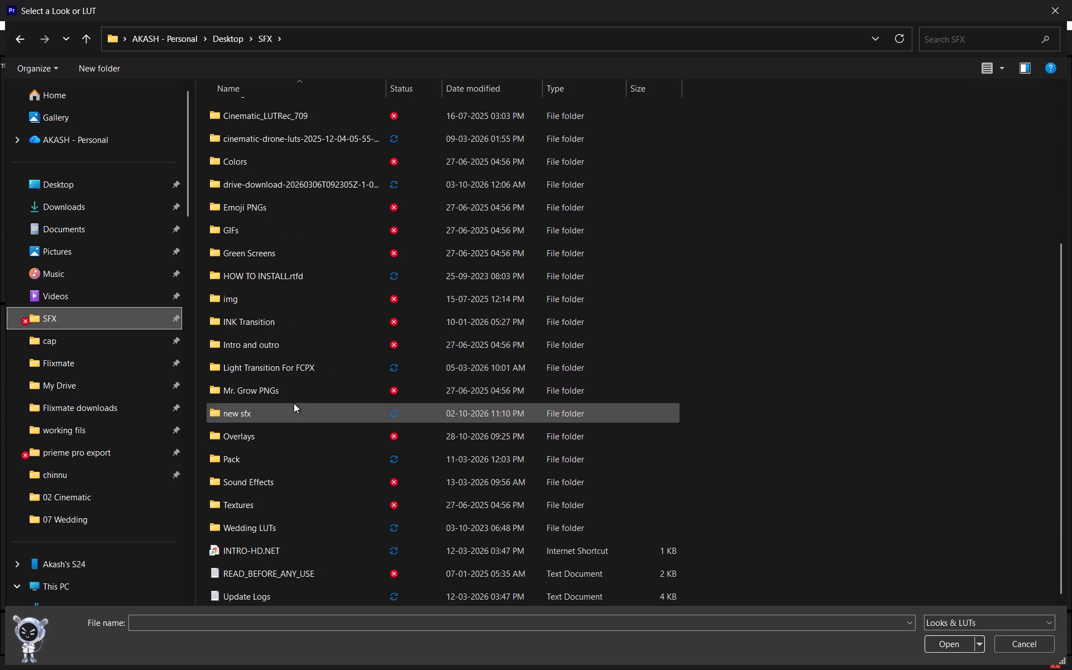
scroll(288, 276, up, 3)
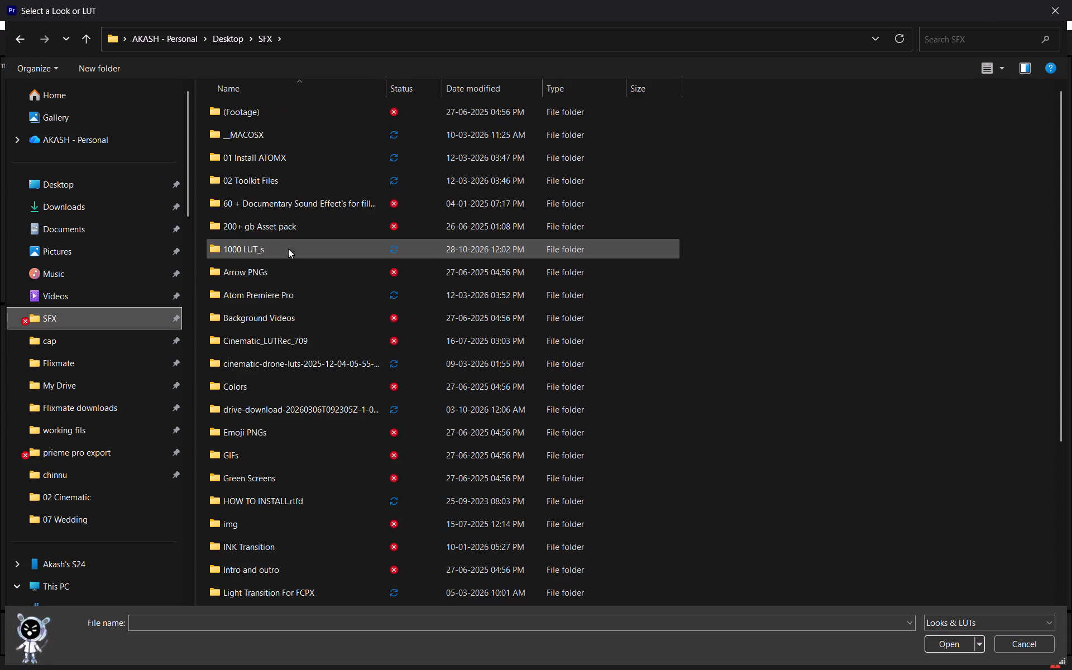
click(288, 241)
click(288, 241)
double_click(288, 241)
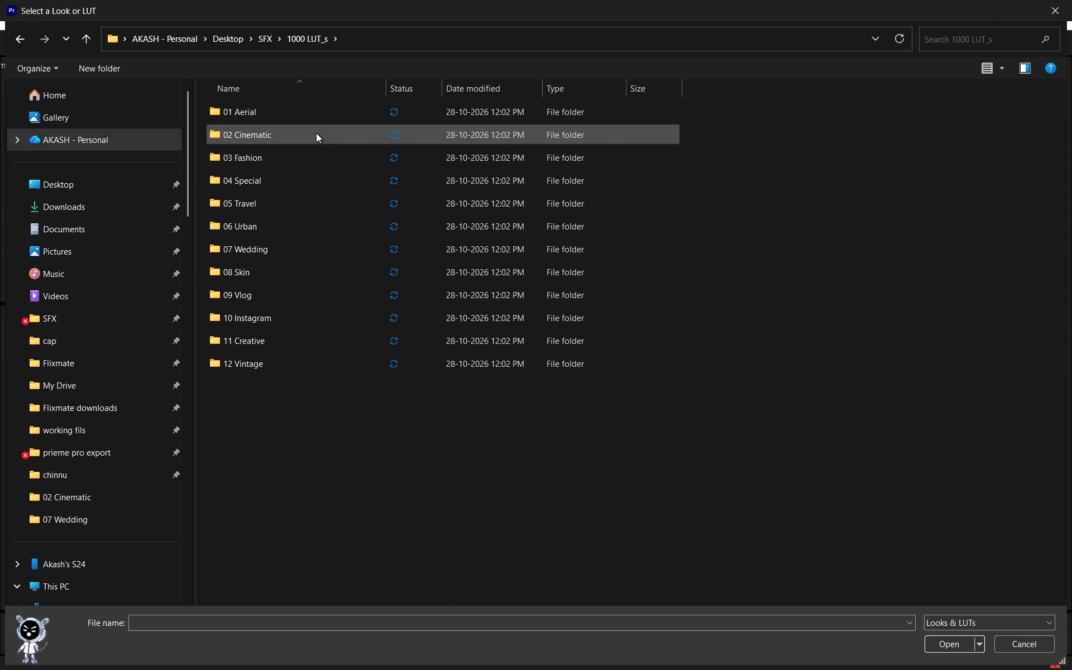
double_click(316, 133)
click(318, 114)
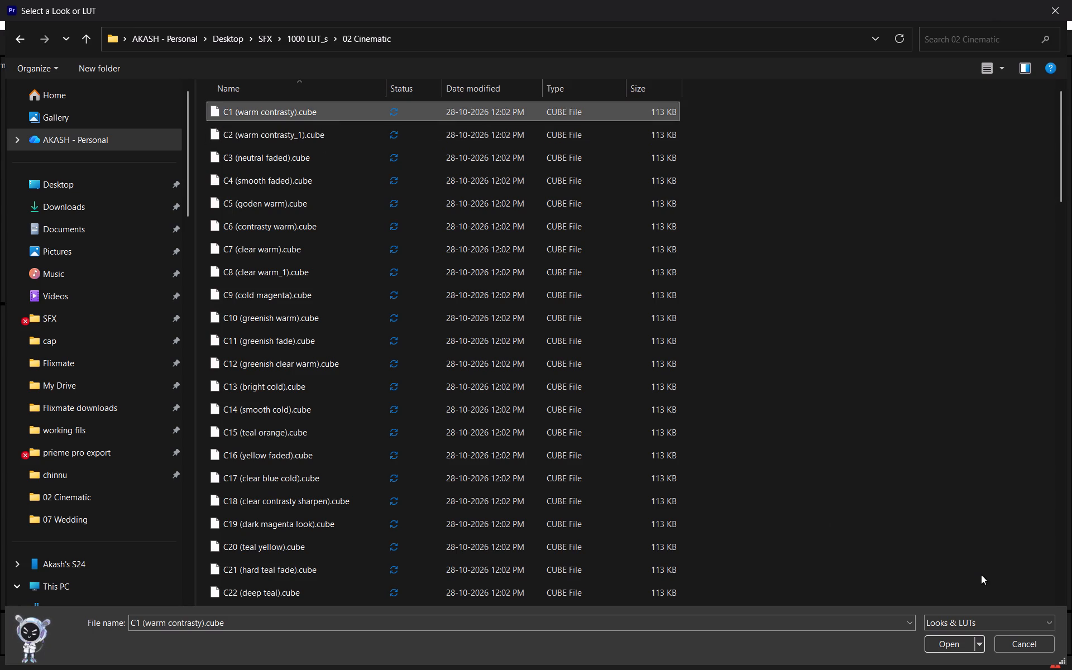
click(950, 642)
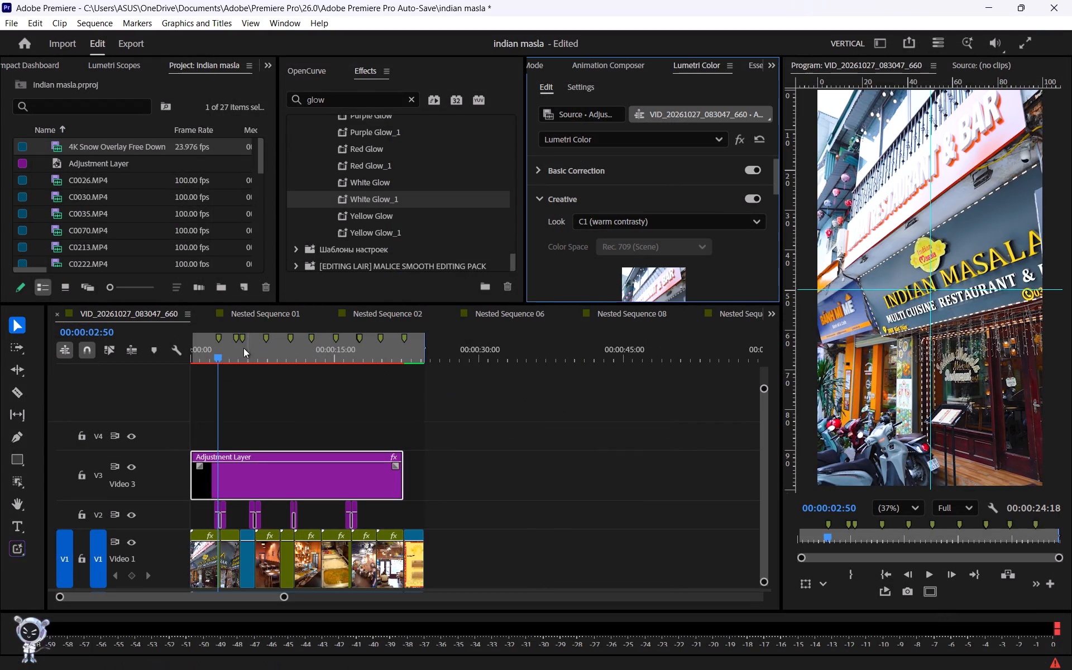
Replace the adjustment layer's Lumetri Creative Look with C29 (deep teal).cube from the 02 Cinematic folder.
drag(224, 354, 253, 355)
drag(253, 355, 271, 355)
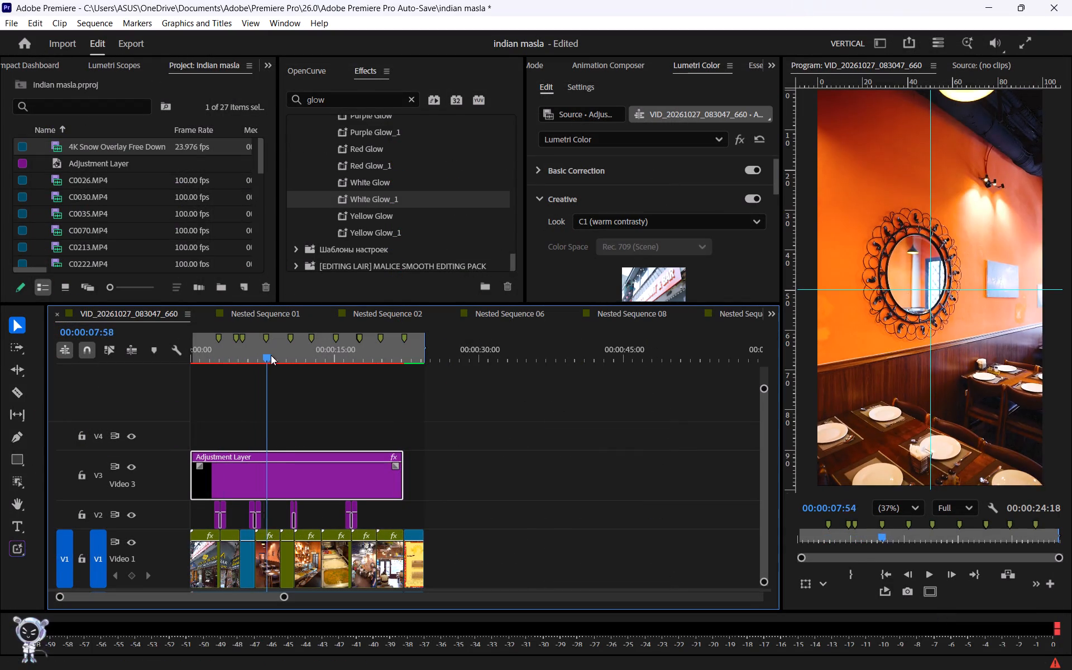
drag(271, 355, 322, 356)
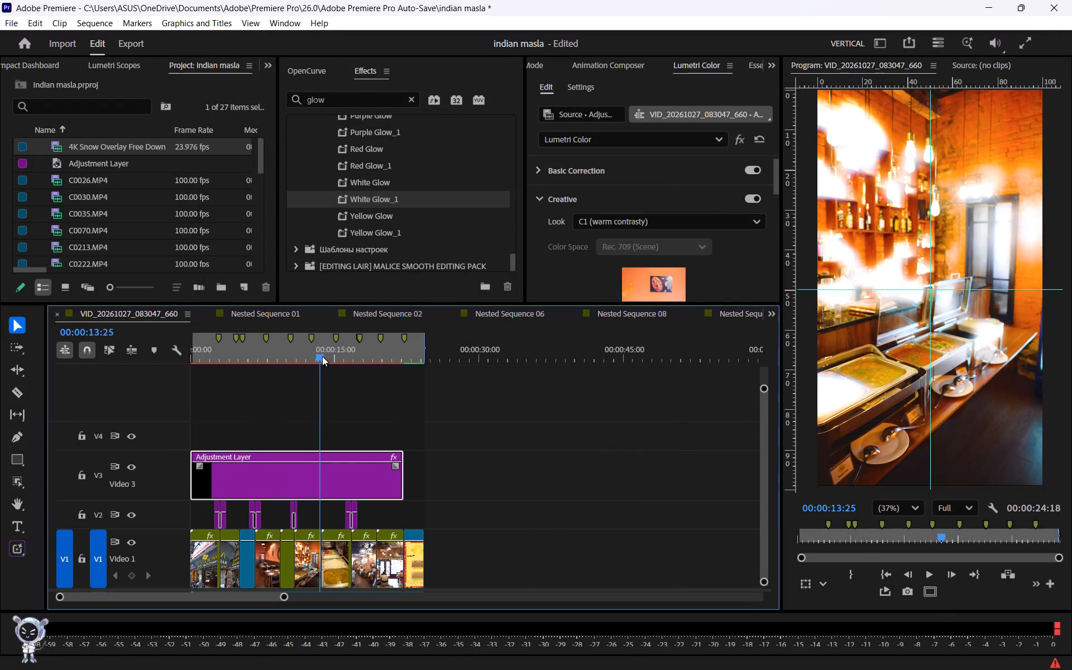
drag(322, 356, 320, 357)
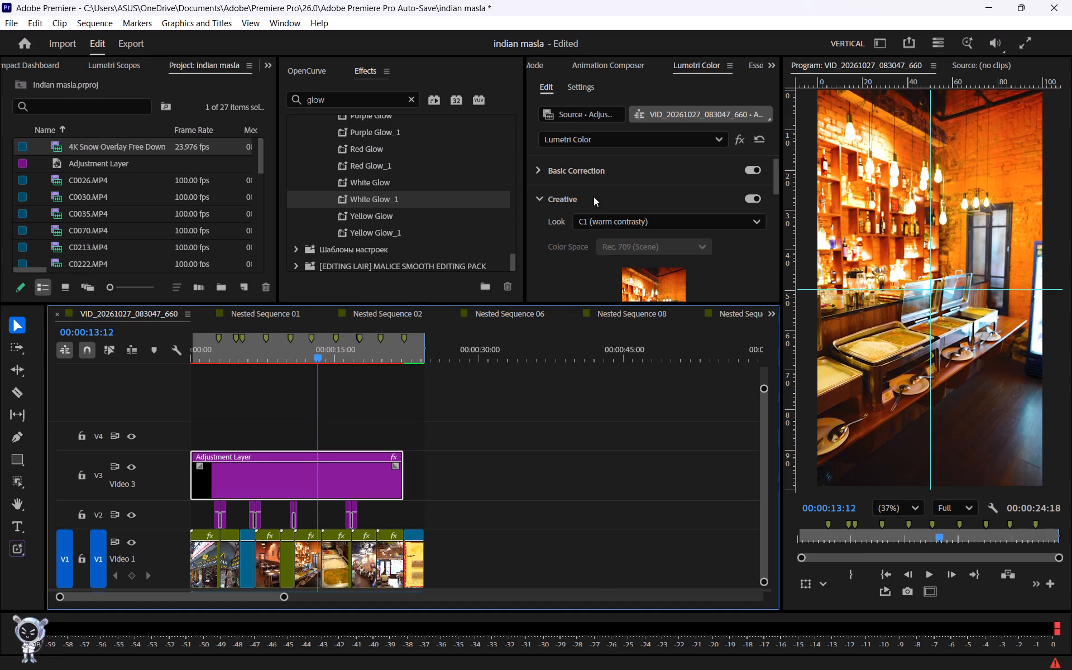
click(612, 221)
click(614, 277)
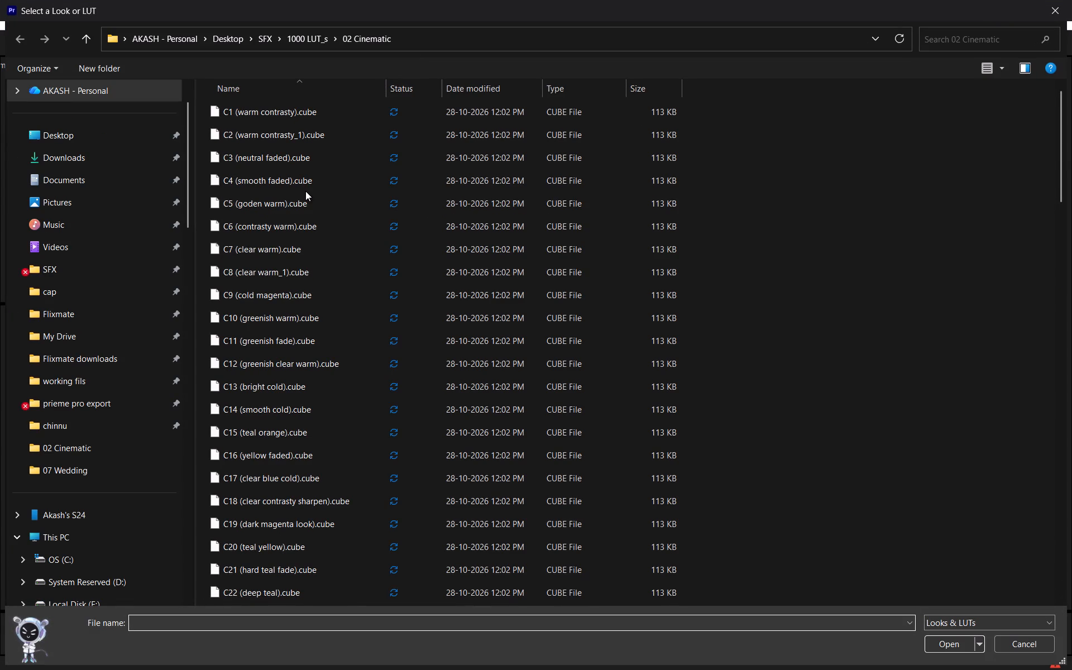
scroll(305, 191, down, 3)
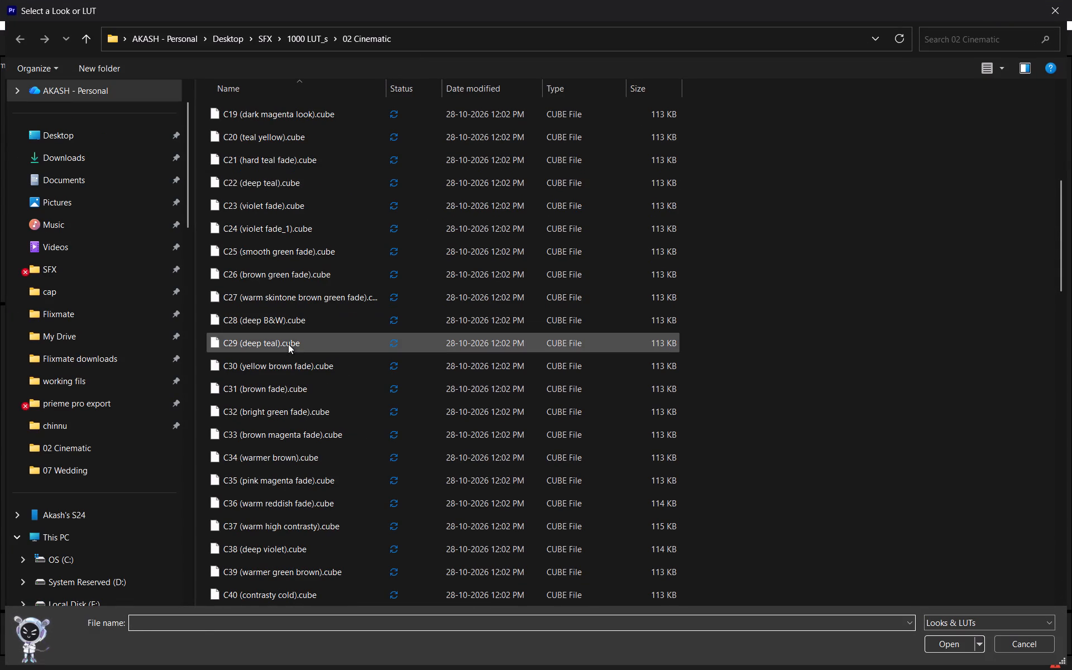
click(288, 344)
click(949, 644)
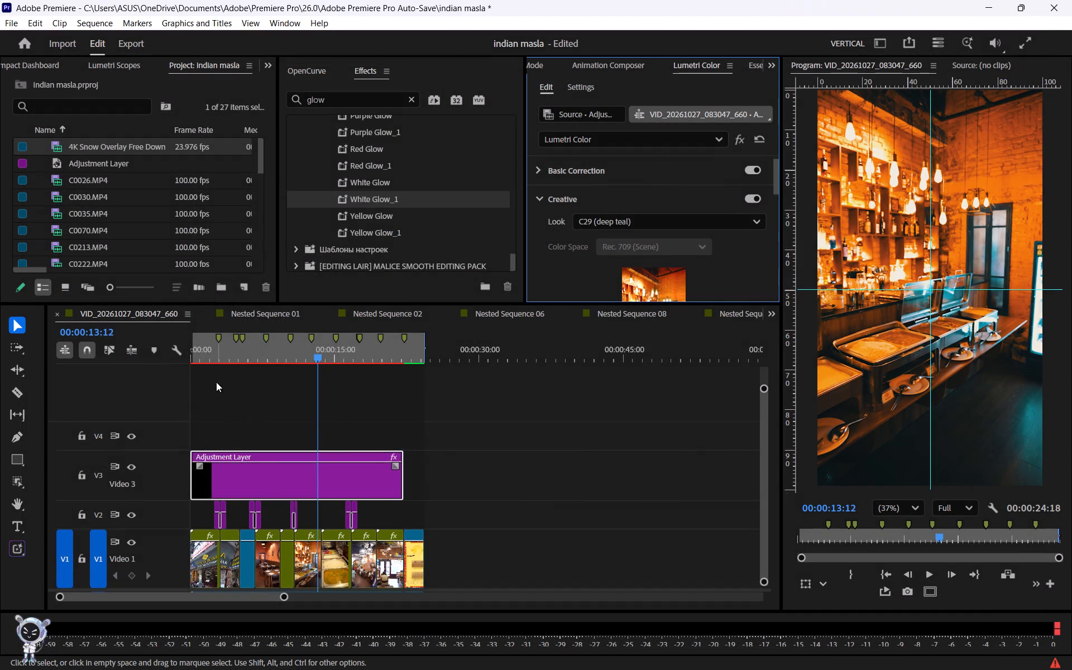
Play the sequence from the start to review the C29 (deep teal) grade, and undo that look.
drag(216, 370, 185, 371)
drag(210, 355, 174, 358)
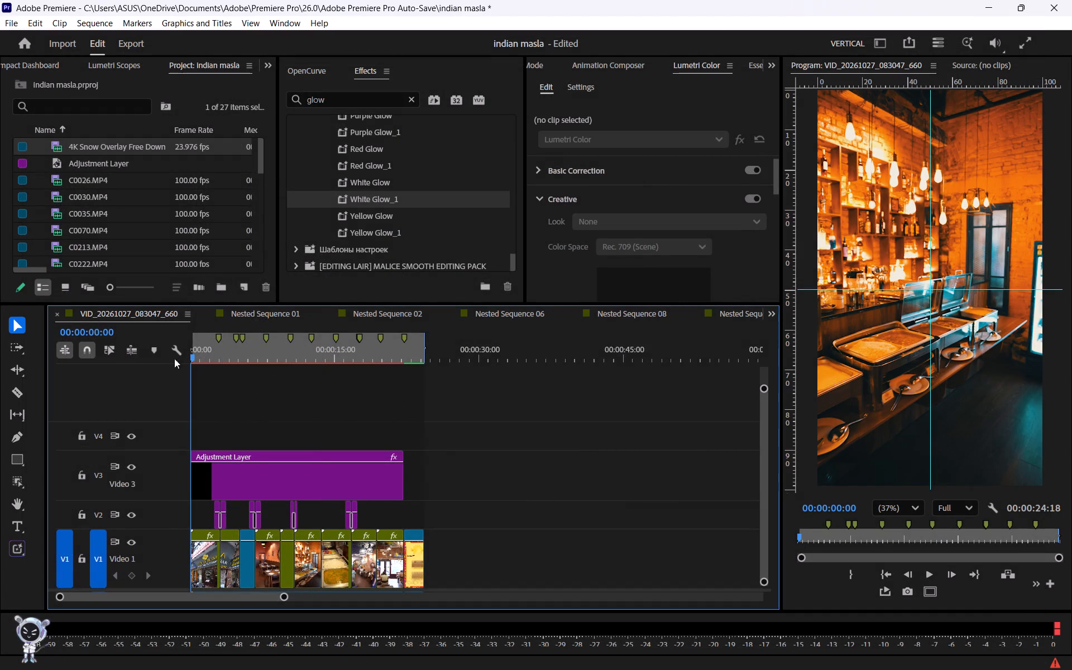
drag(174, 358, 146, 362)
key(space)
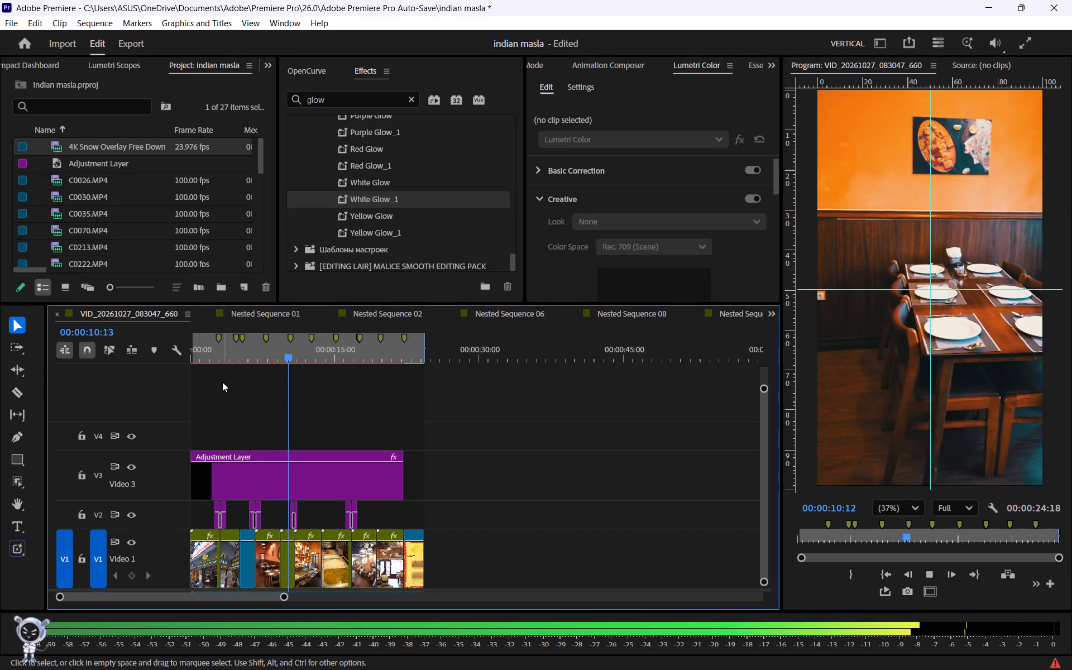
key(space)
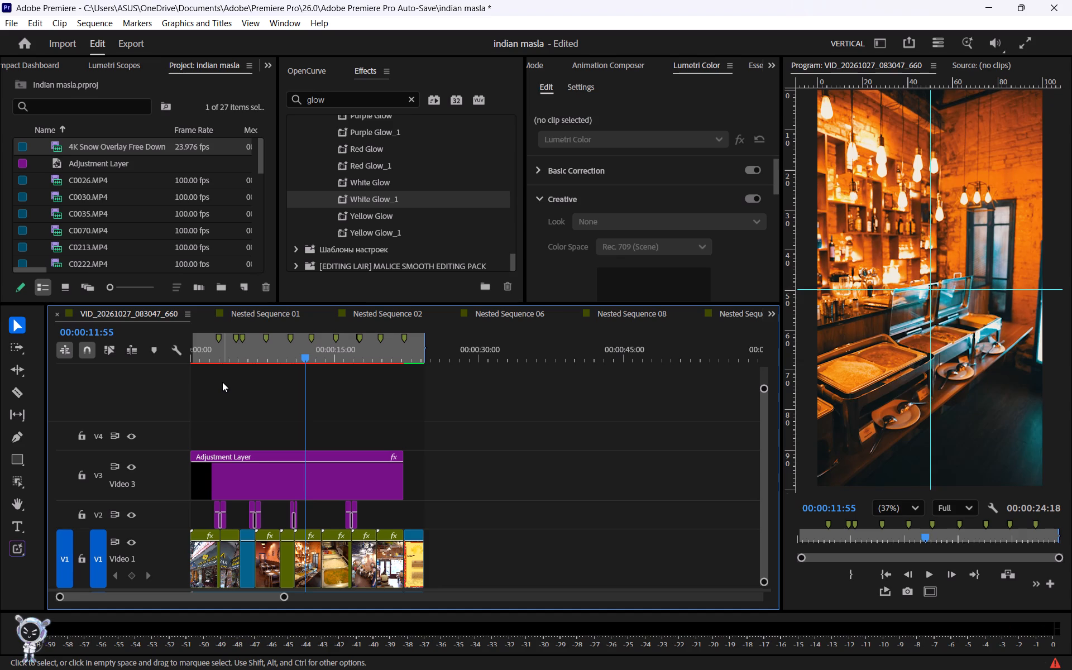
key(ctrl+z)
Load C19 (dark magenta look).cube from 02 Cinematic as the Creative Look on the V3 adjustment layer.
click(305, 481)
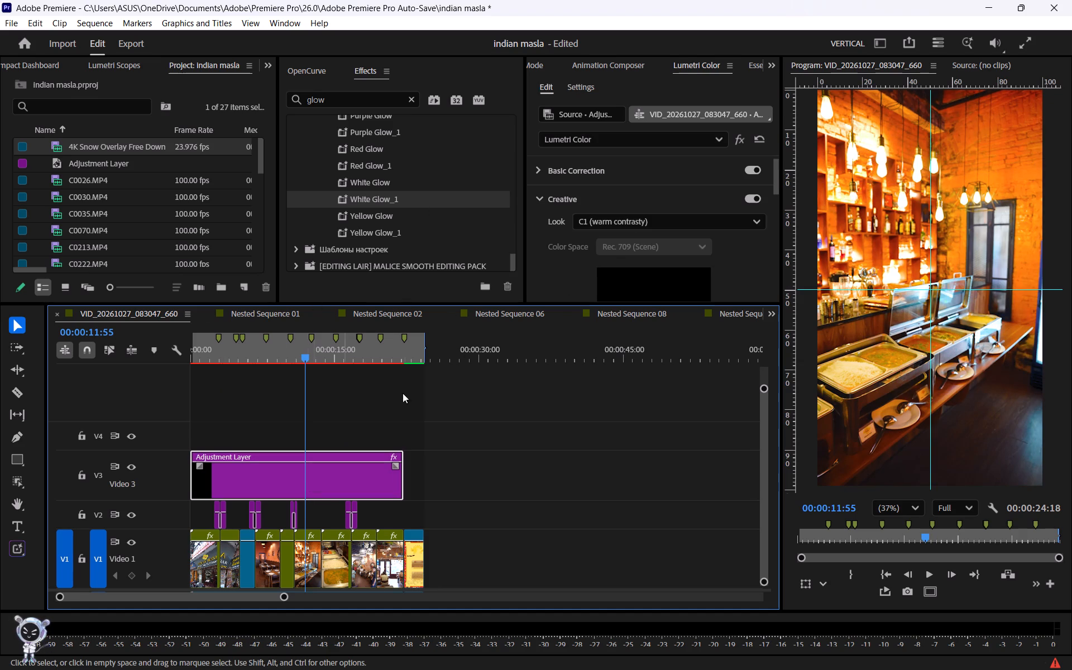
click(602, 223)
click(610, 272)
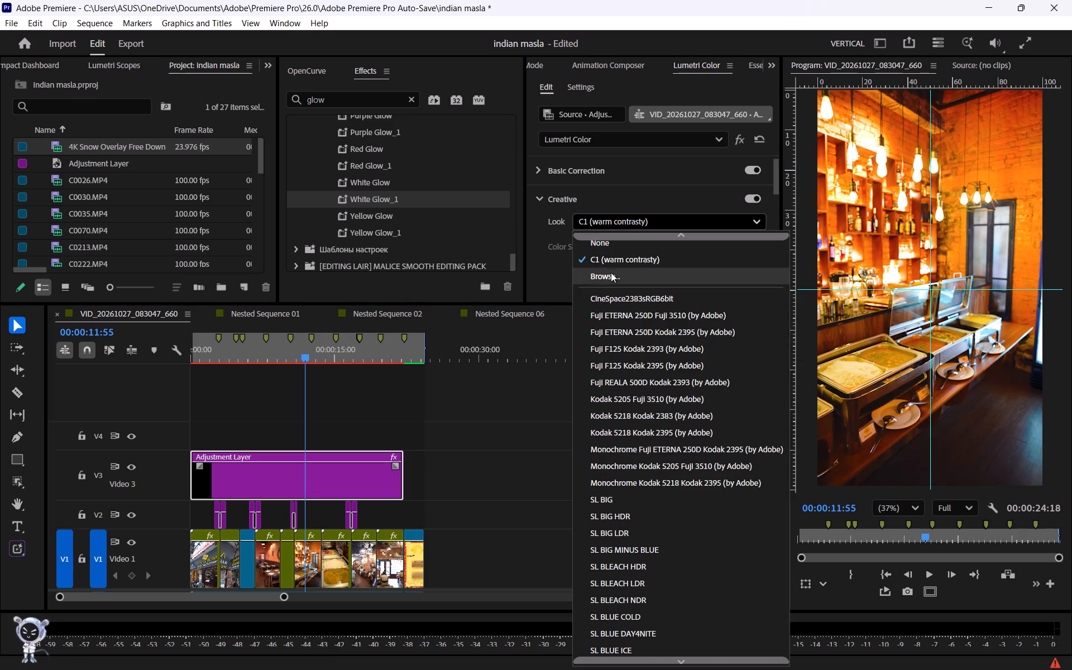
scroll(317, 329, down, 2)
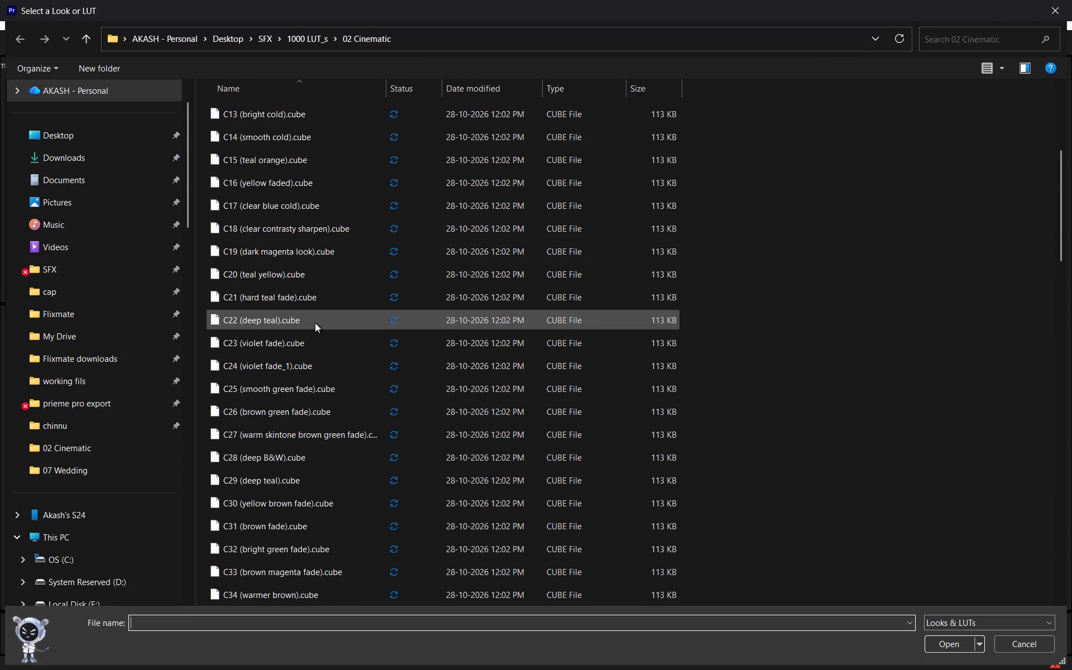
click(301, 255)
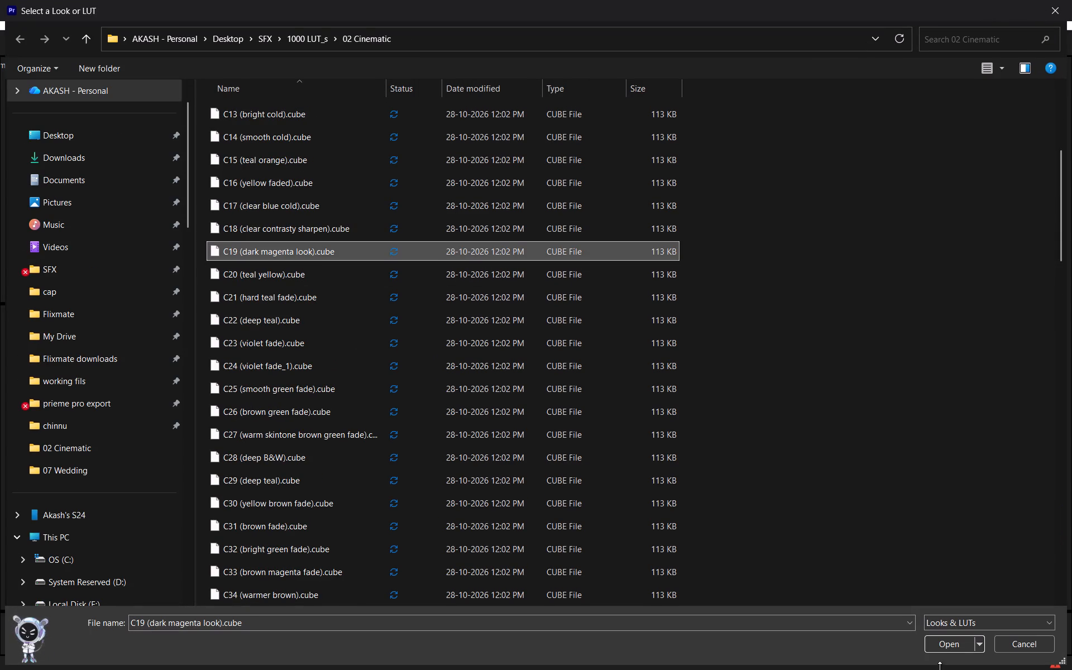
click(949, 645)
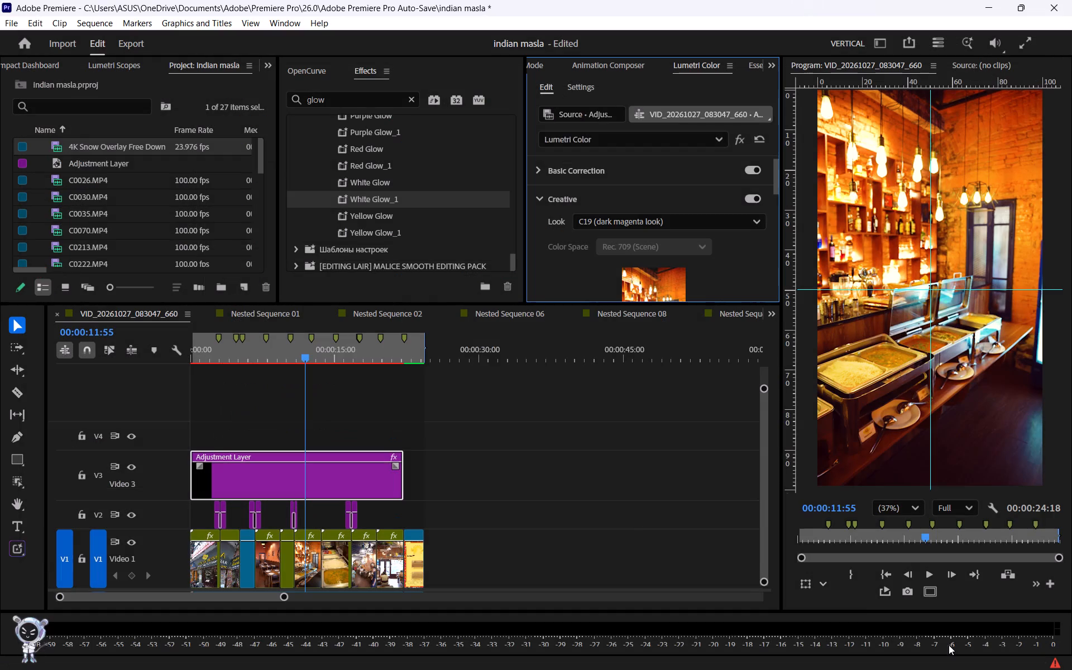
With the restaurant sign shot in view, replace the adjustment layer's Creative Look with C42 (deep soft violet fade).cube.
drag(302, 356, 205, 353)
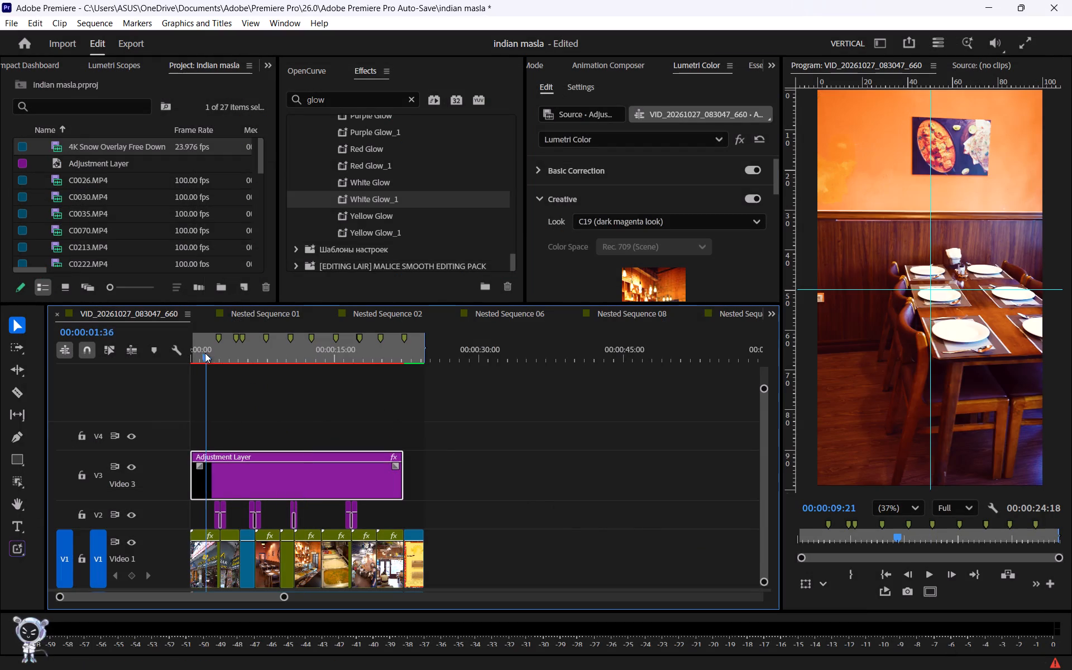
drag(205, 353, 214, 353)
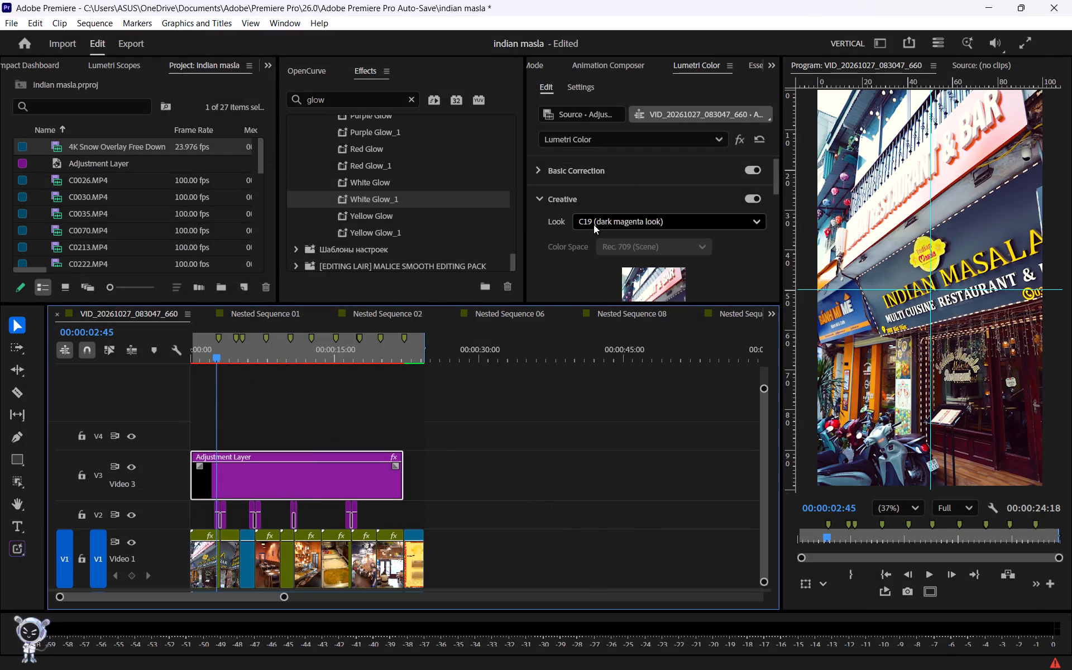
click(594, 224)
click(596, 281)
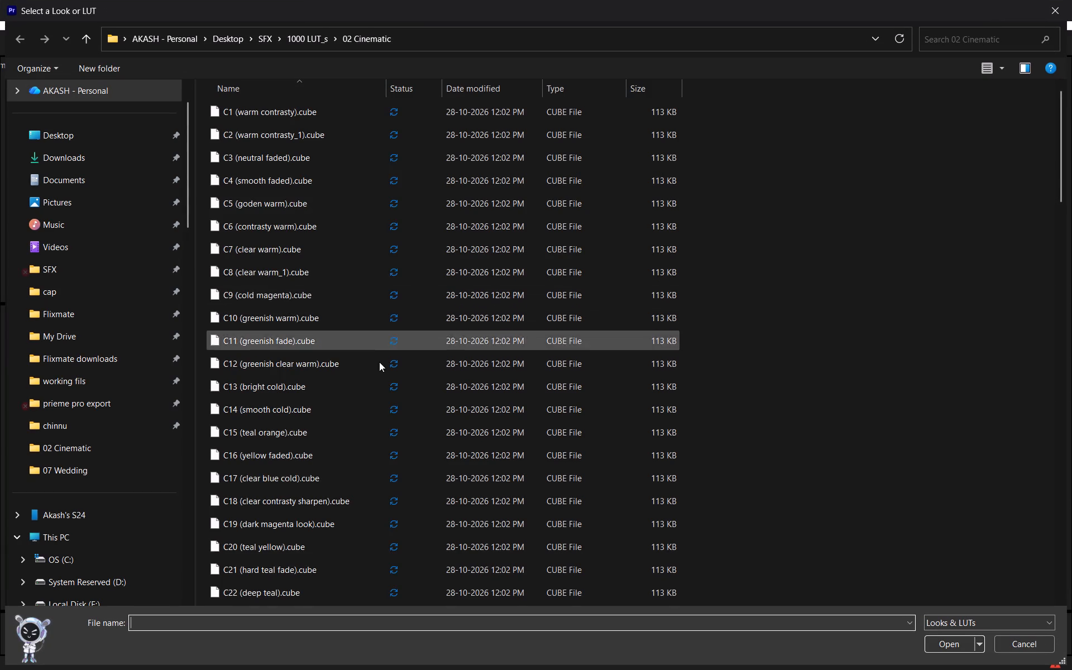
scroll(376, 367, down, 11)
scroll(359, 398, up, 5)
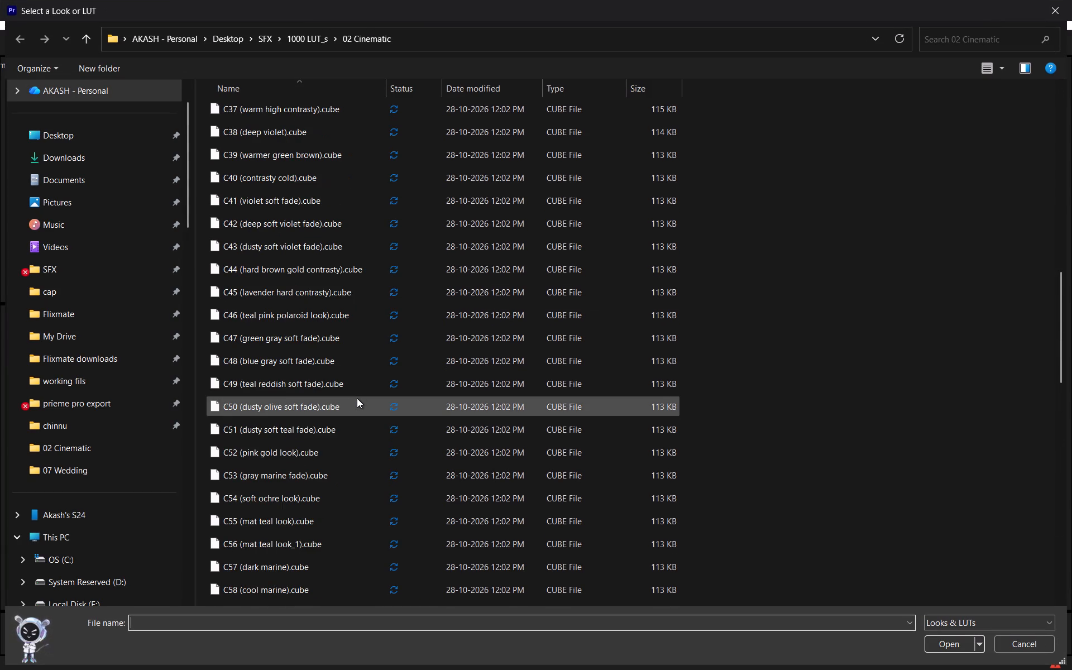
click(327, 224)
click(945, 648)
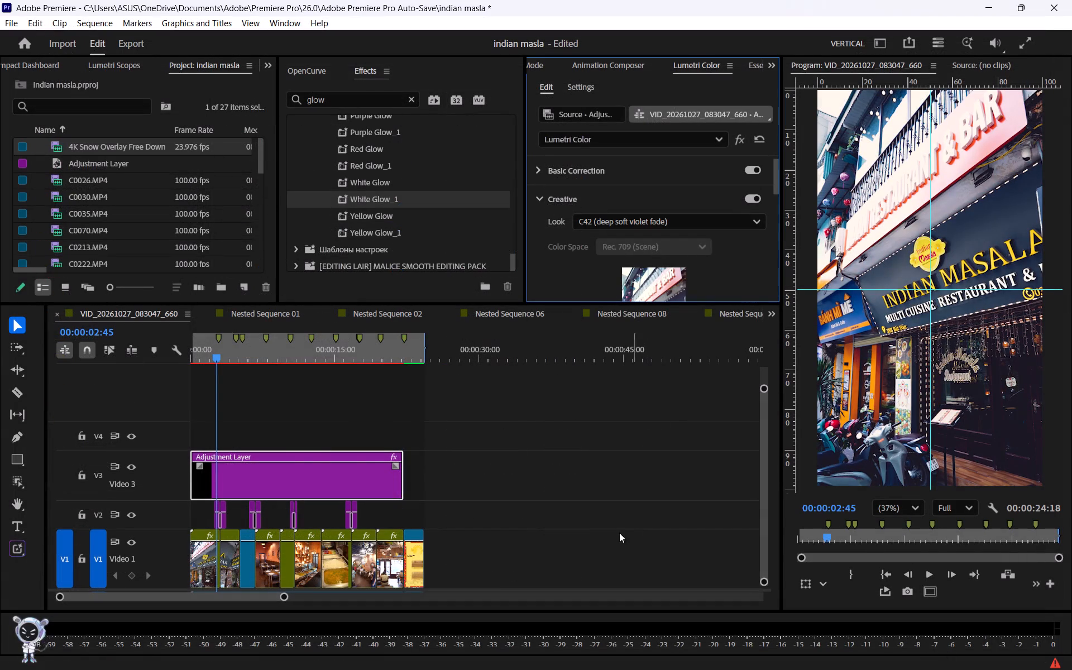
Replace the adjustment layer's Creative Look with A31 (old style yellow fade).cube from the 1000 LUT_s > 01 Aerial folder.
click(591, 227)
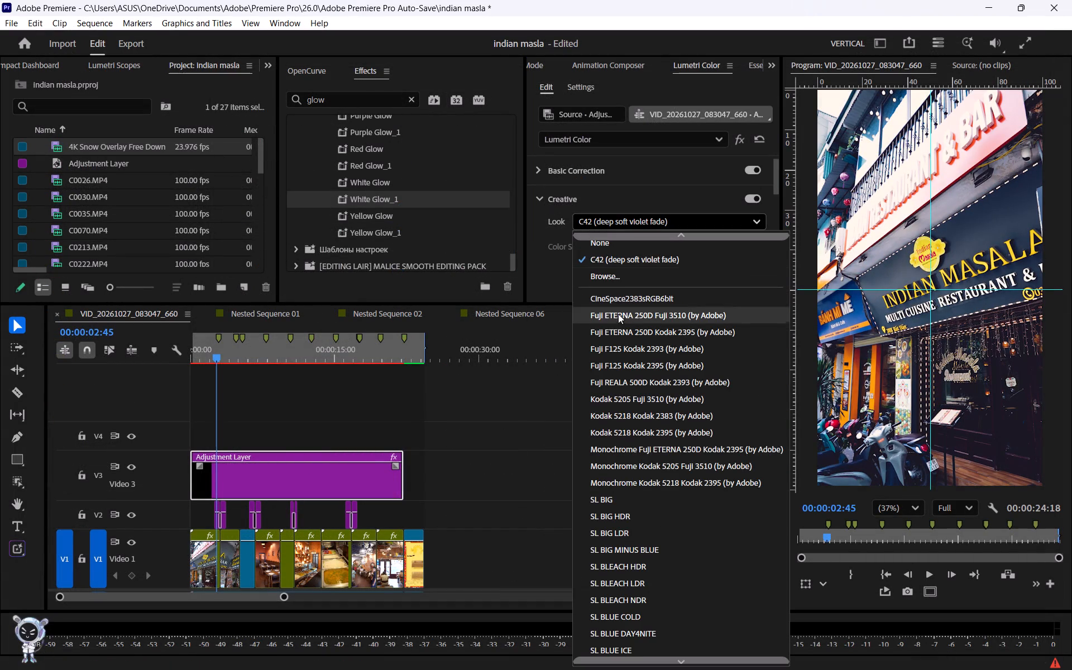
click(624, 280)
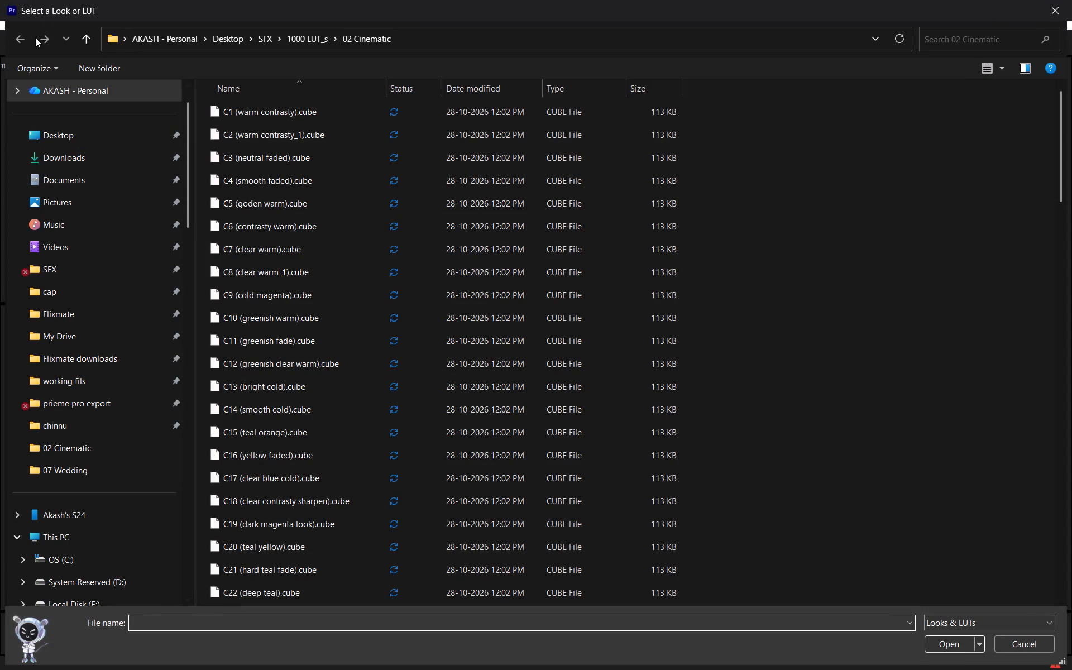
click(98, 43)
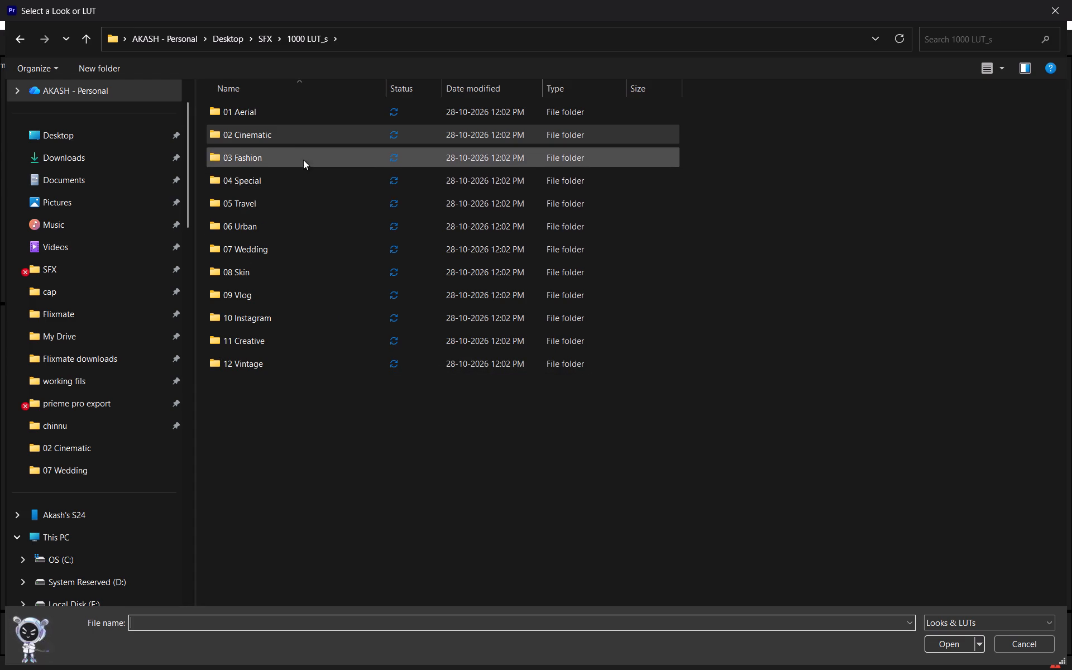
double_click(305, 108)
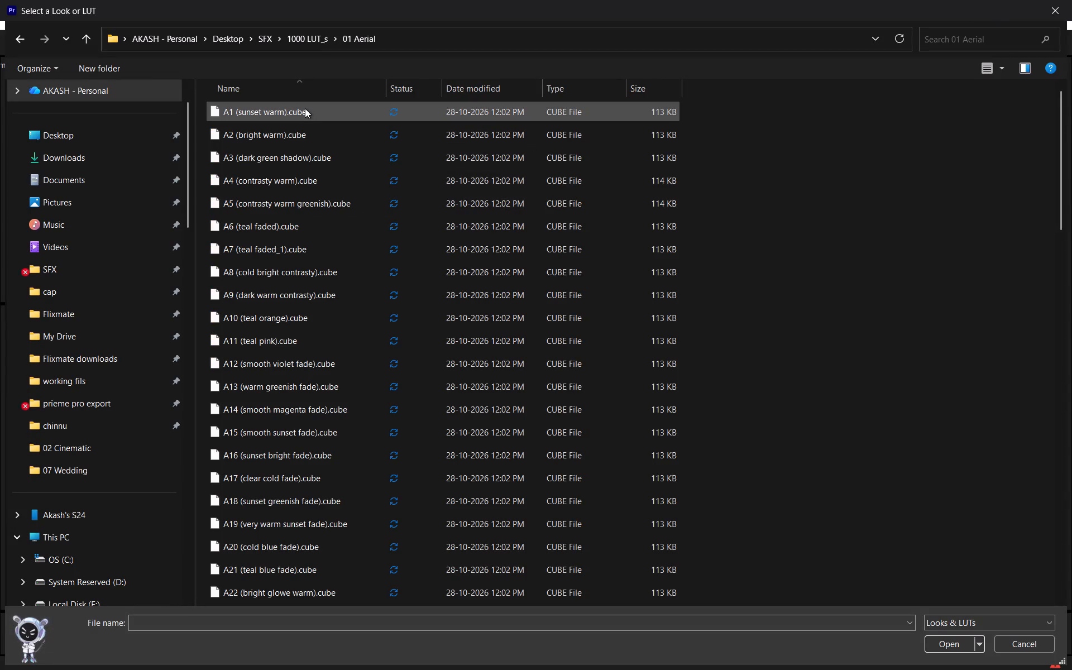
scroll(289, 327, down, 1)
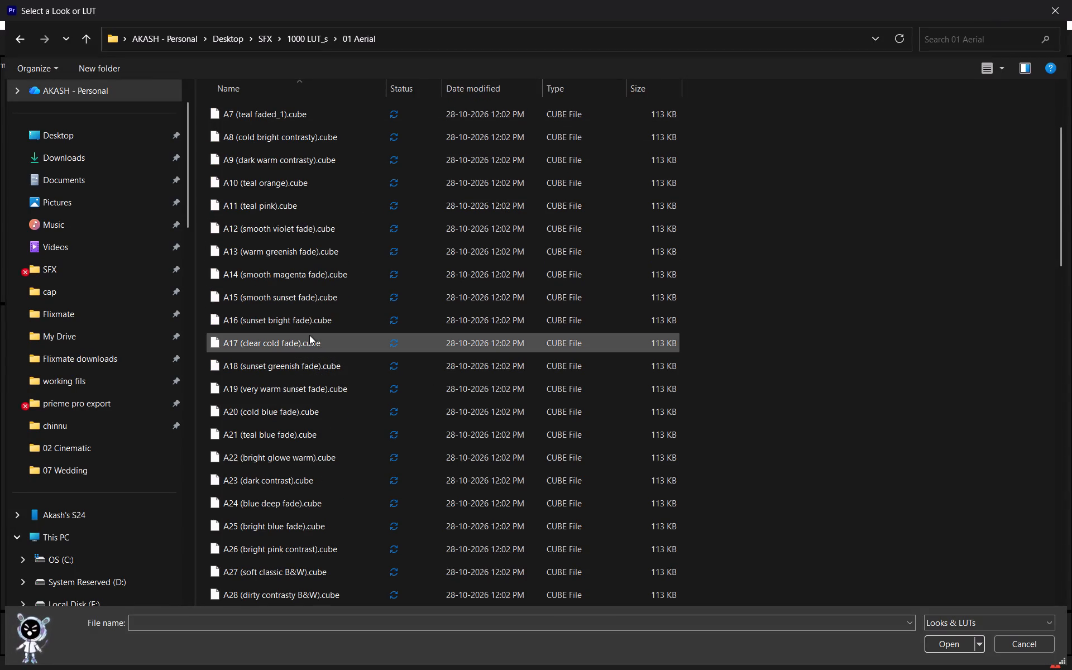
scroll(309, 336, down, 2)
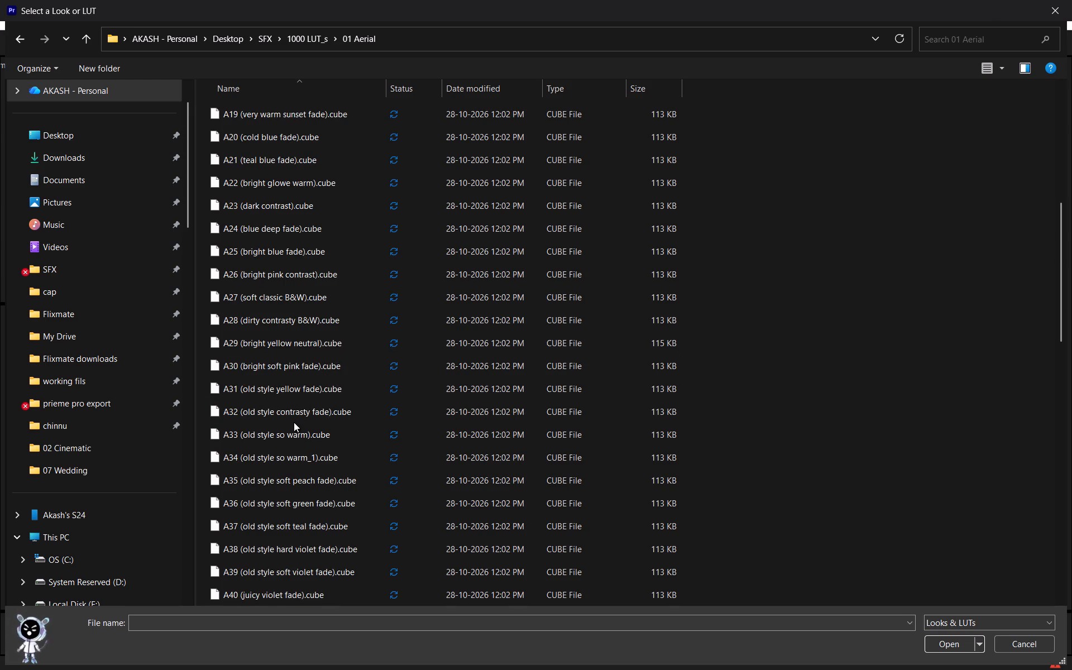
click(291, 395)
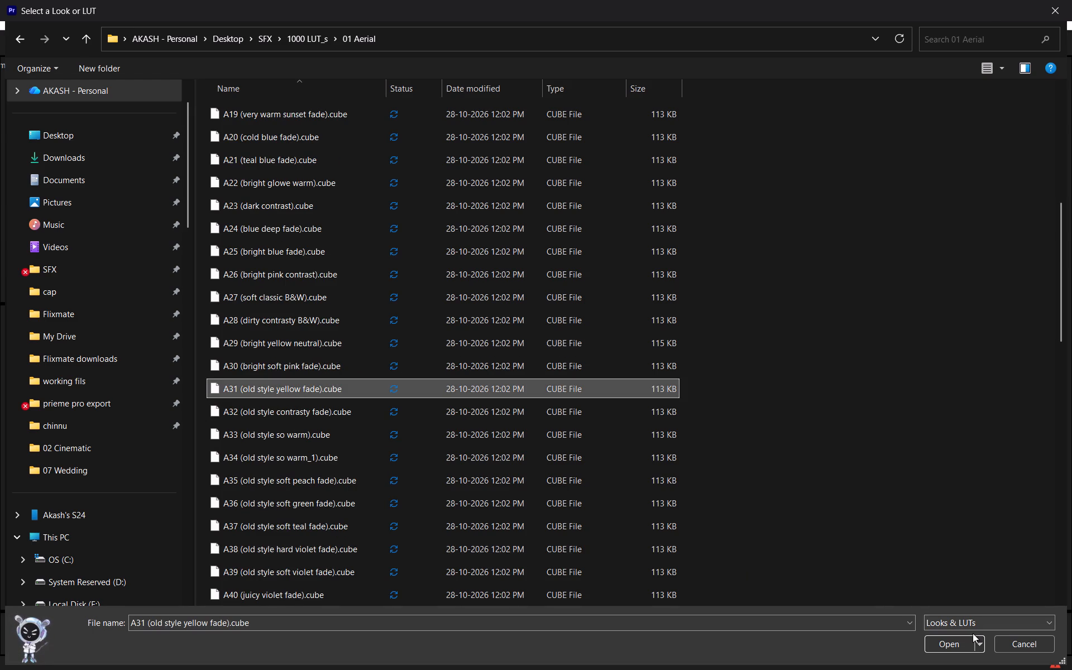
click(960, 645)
Review the A31 grade across the clips, undo the Creative Look changes back to None, and preview the ungraded look.
drag(216, 346, 220, 348)
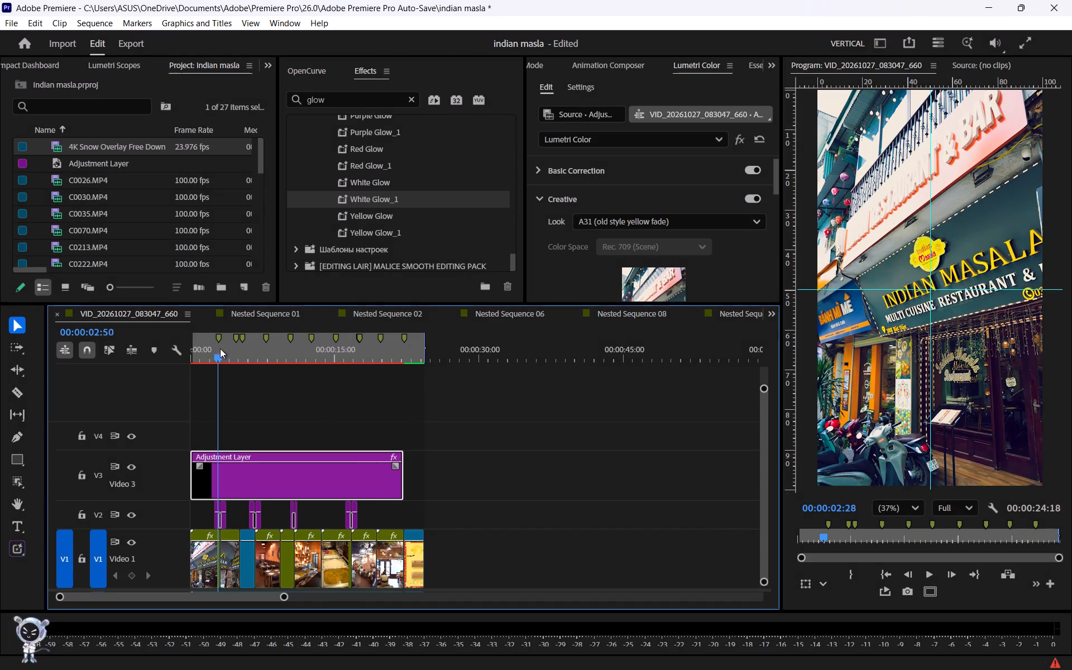
drag(220, 348, 247, 352)
drag(247, 352, 254, 352)
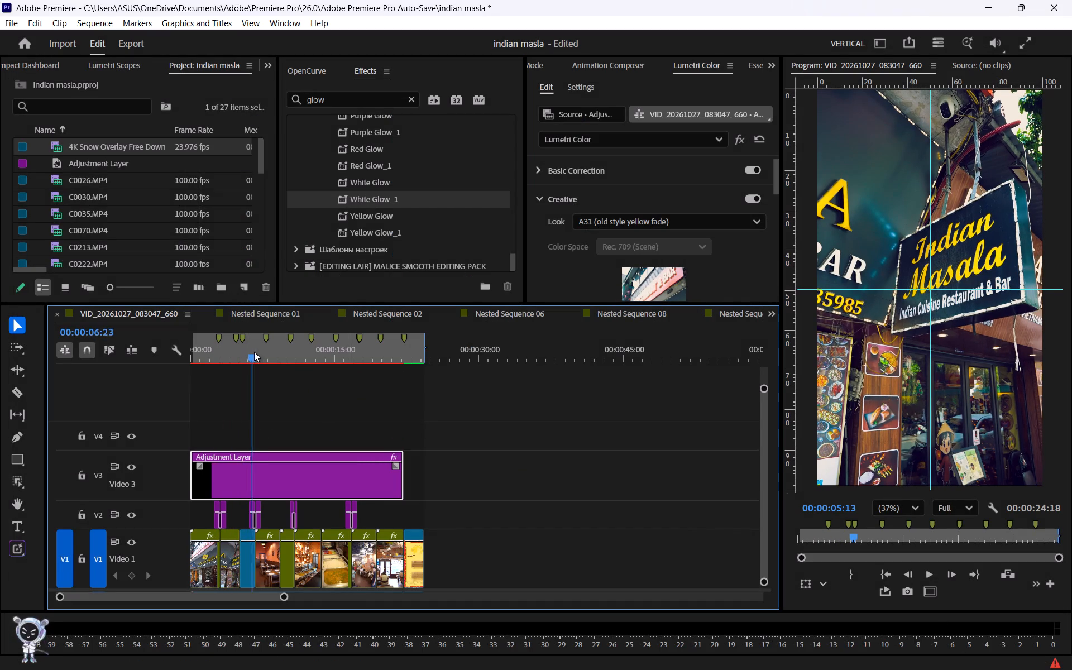
drag(254, 352, 275, 353)
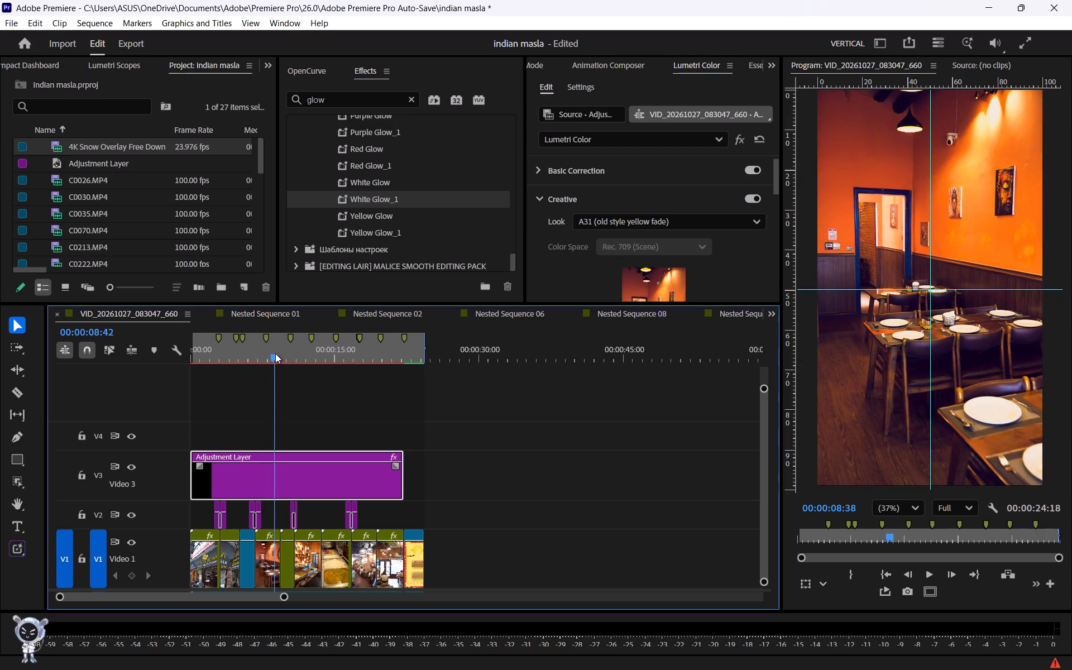
drag(275, 353, 277, 353)
key(ctrl+z)
key(ctrl+z)
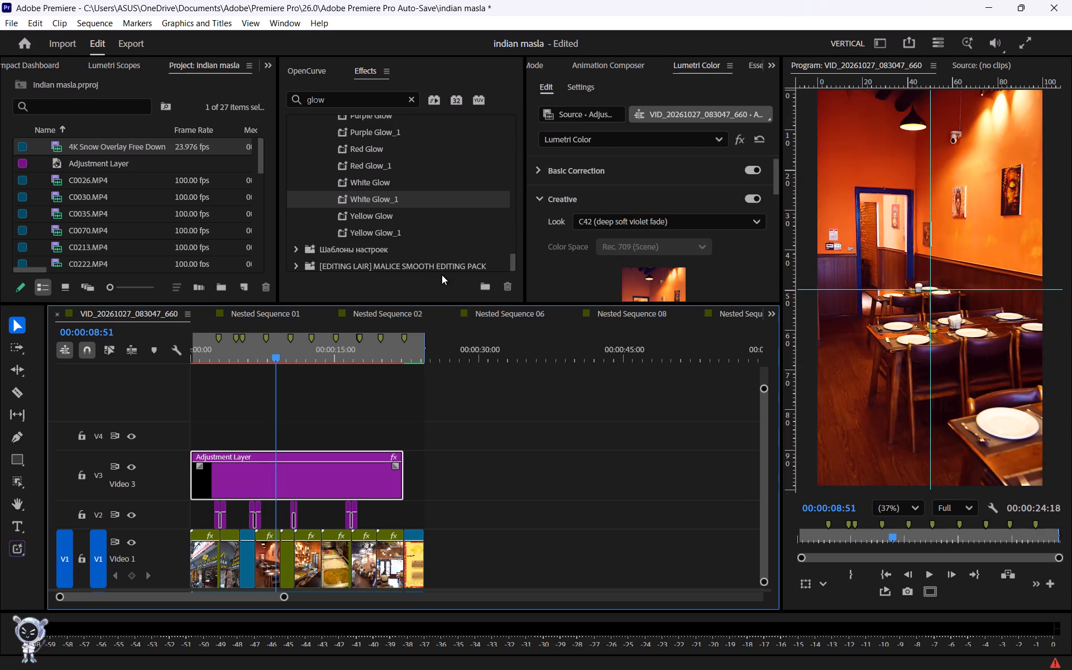
key(ctrl+z)
key(ctrl+z)
key(space)
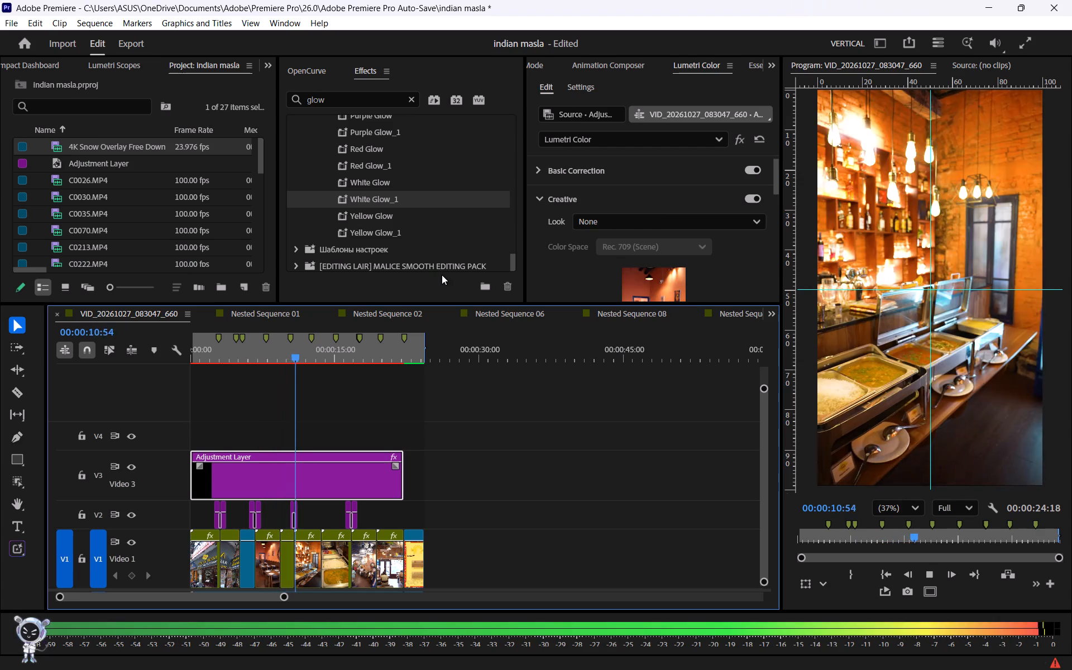
key(space)
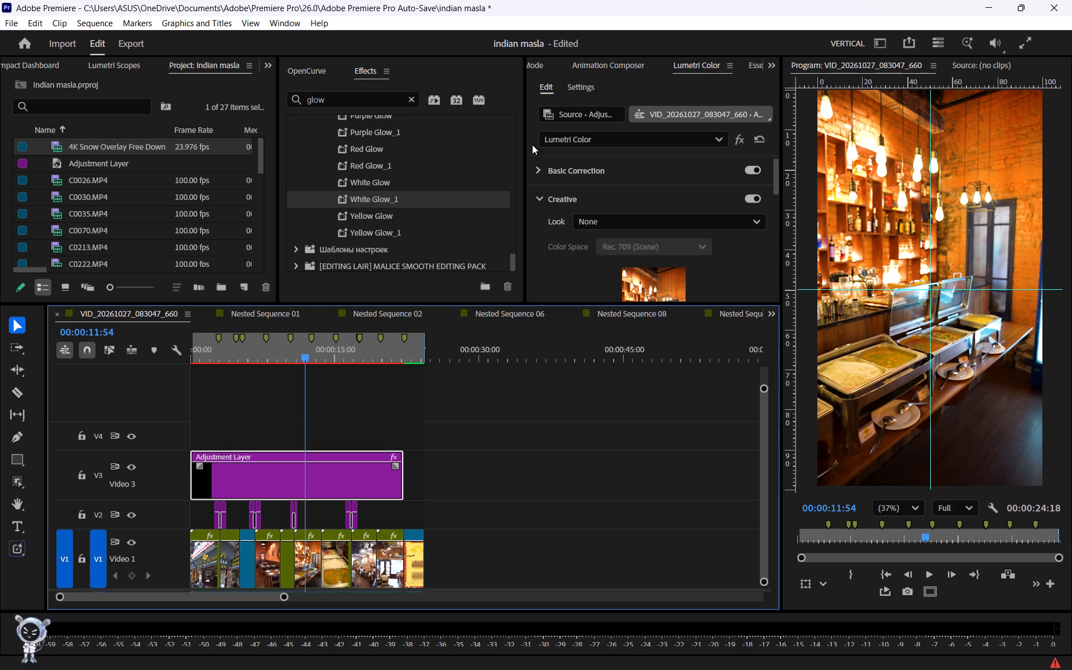
Lower the adjustment layer's Contrast to -40.9 in the Light controls of Lumetri Basic Correction.
click(541, 164)
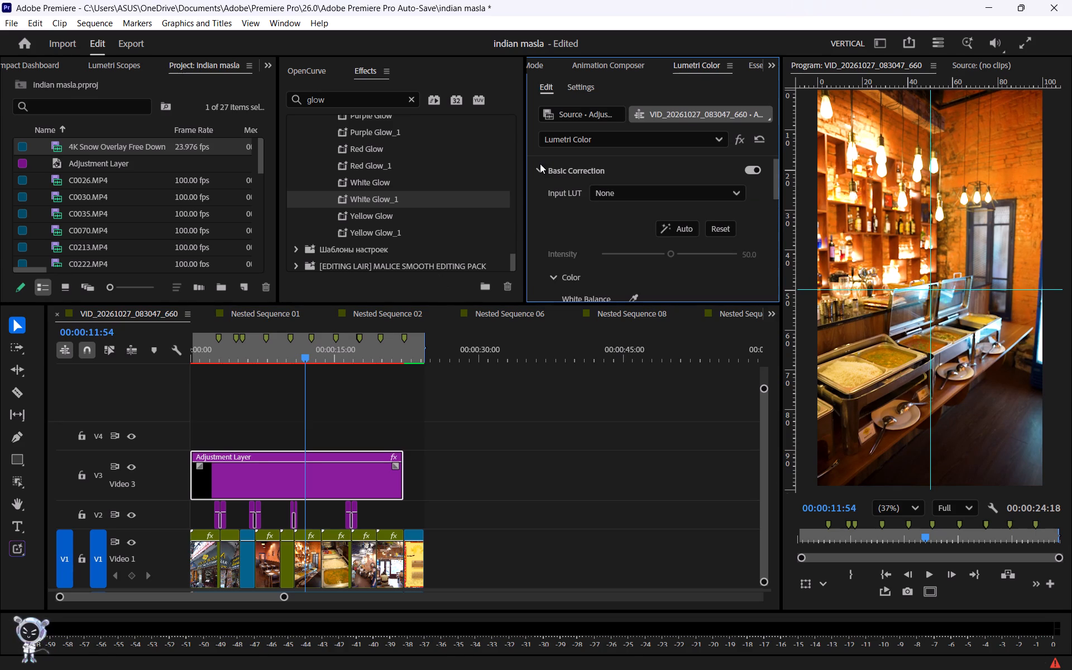
scroll(558, 211, down, 8)
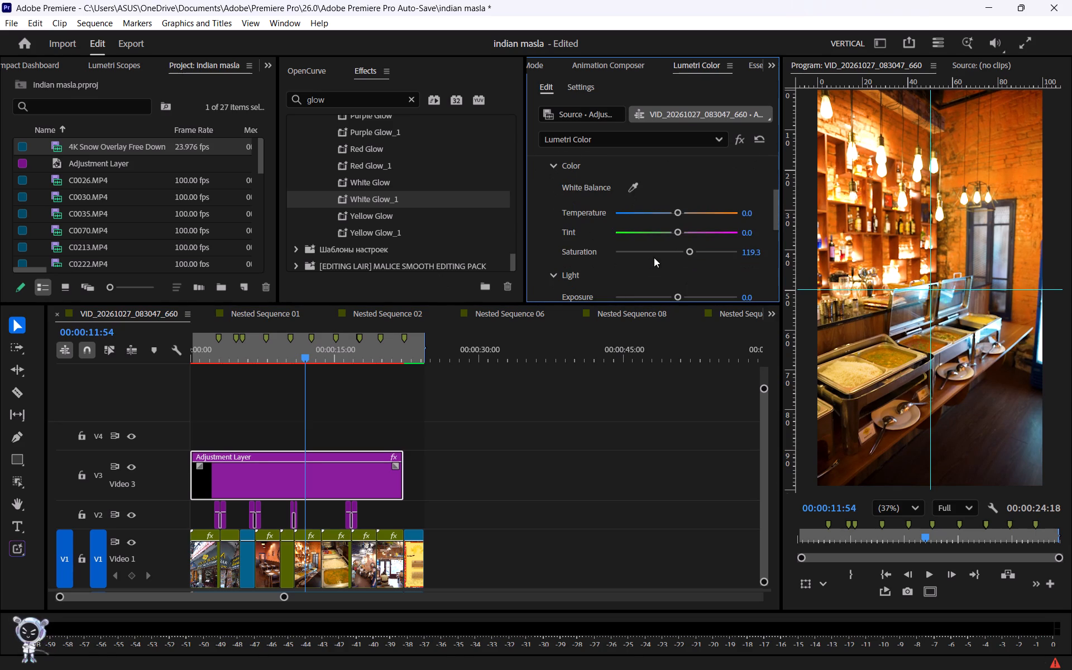
scroll(630, 254, down, 5)
drag(685, 246, 650, 246)
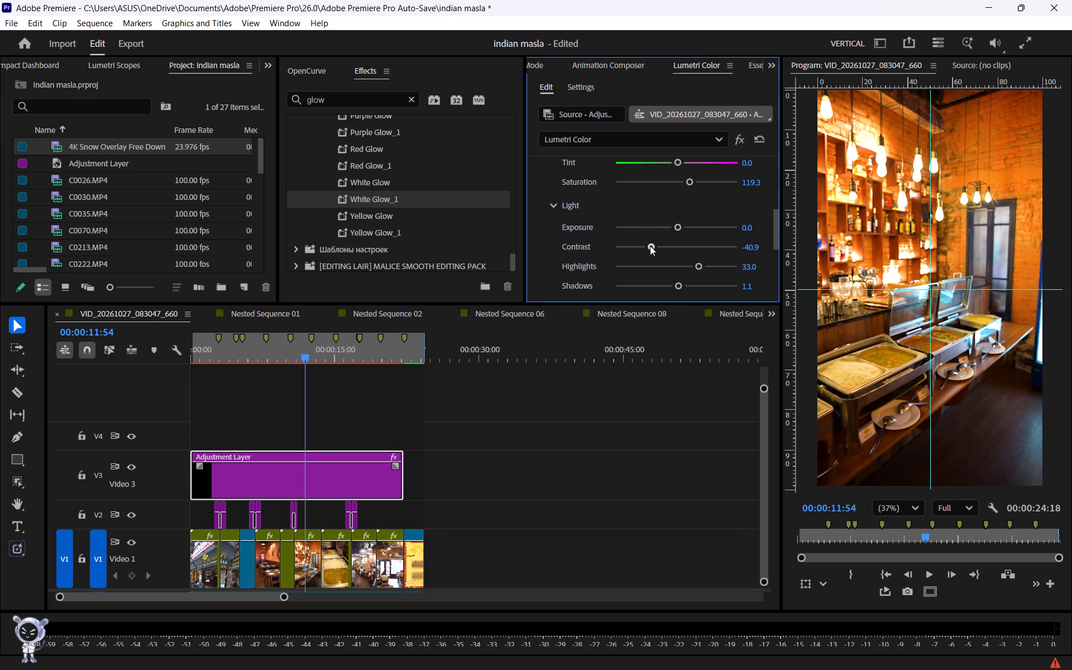
Set the adjustment layer's Contrast to 43.2 and Highlights to 2.3 in the Lumetri Light controls.
drag(650, 246, 701, 251)
drag(701, 263, 677, 263)
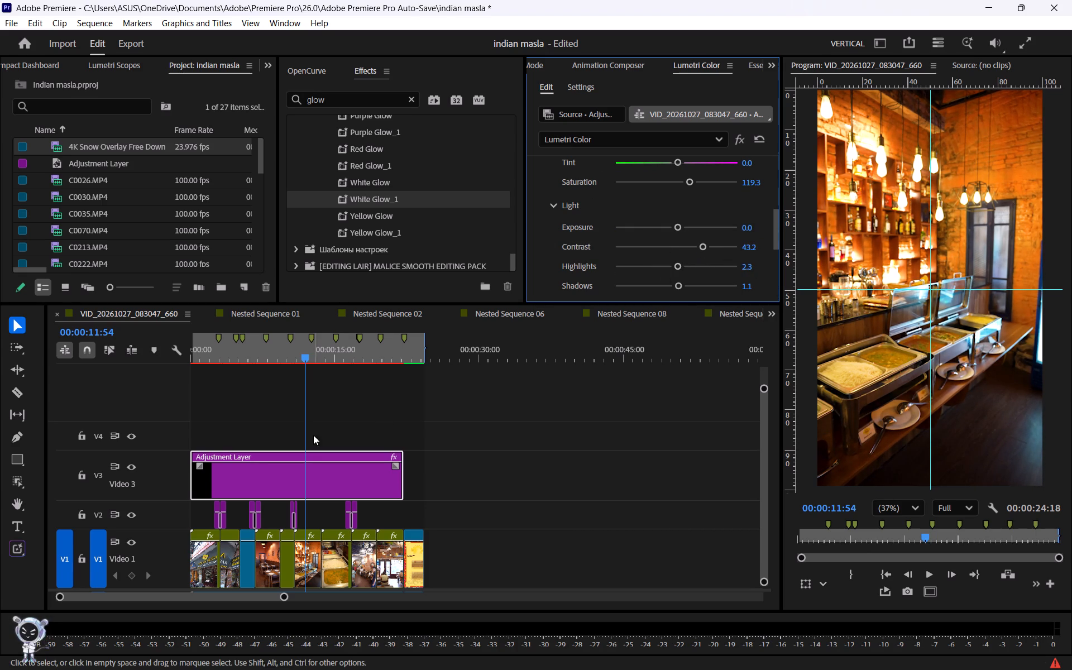
Search the effects for "sharp" and apply the Sharpen effect from Blur & Sharpen to the adjustment layer.
drag(336, 100, 300, 98)
key(Delete)
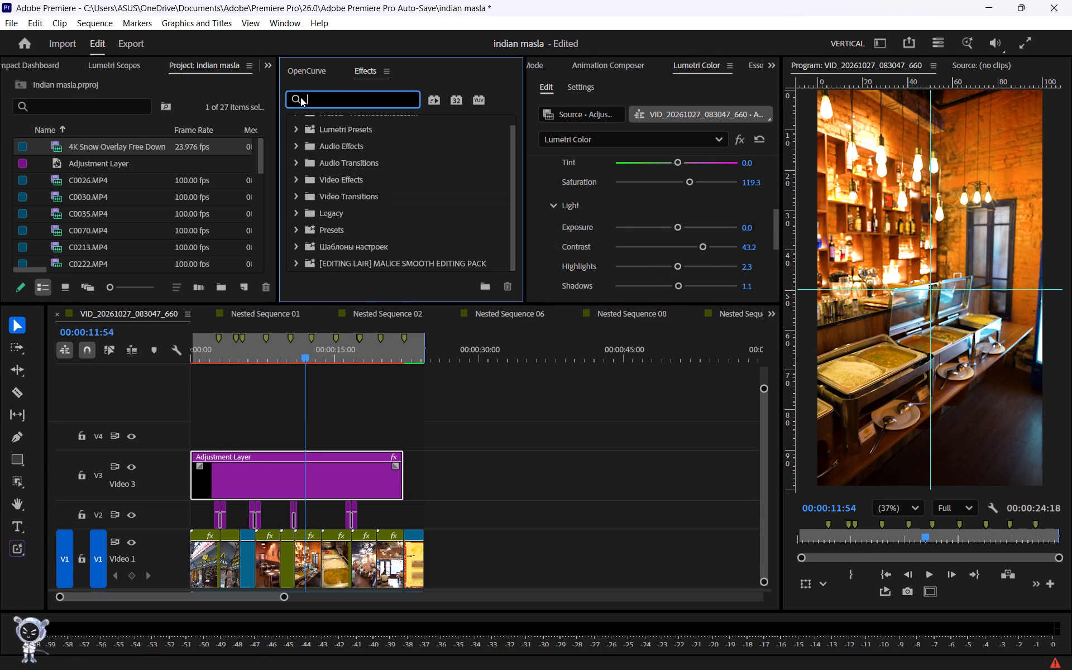
text(sharp)
scroll(369, 170, down, 8)
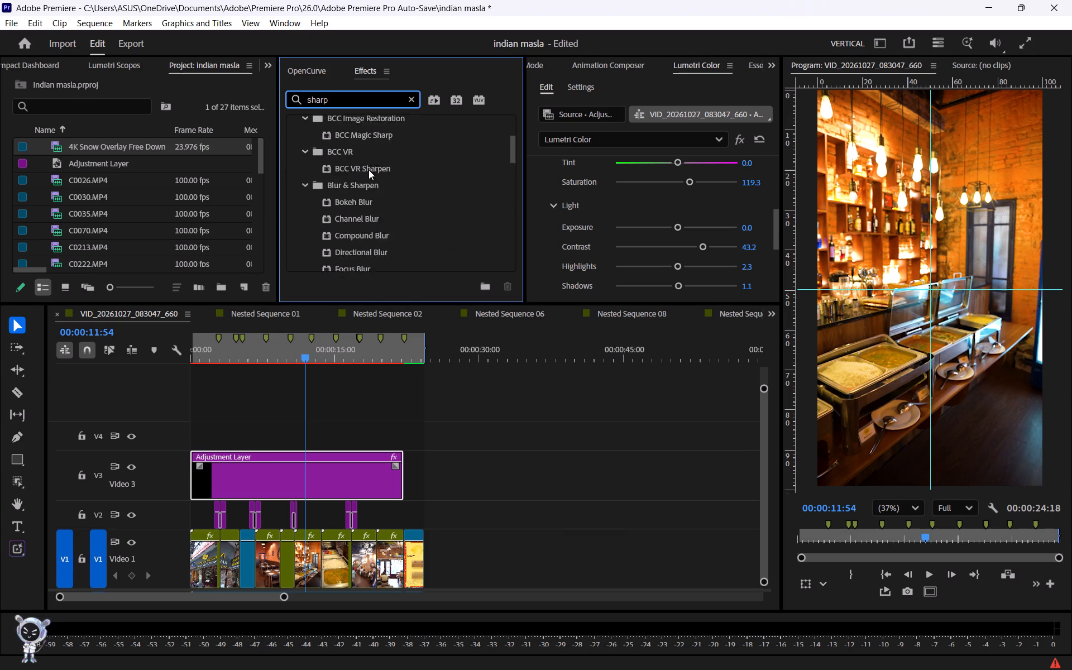
scroll(368, 170, down, 10)
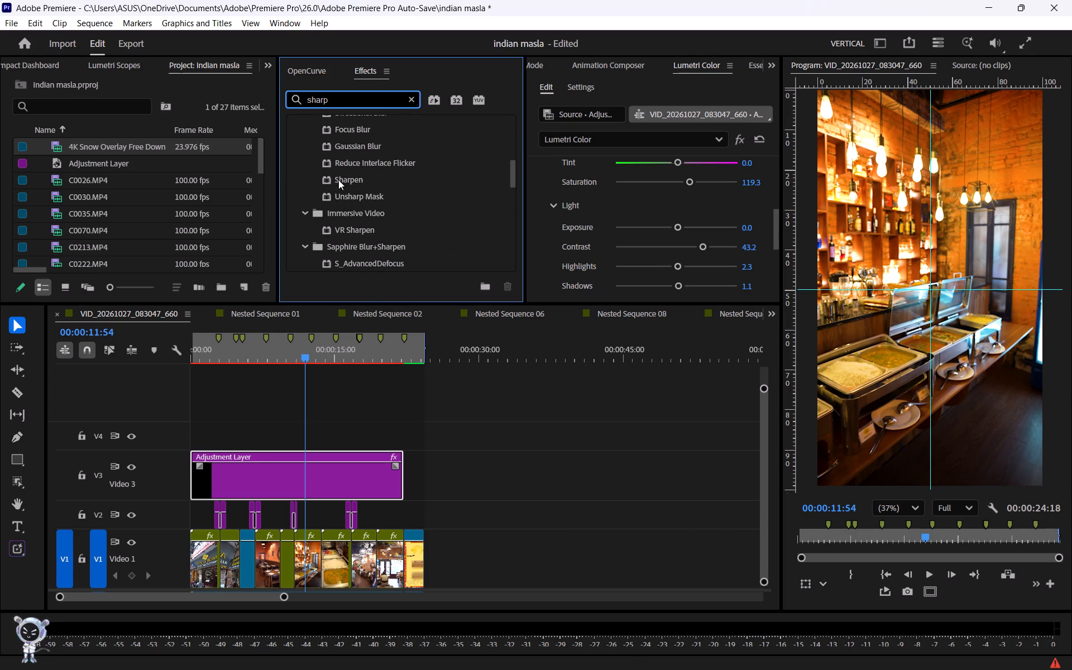
drag(338, 180, 248, 463)
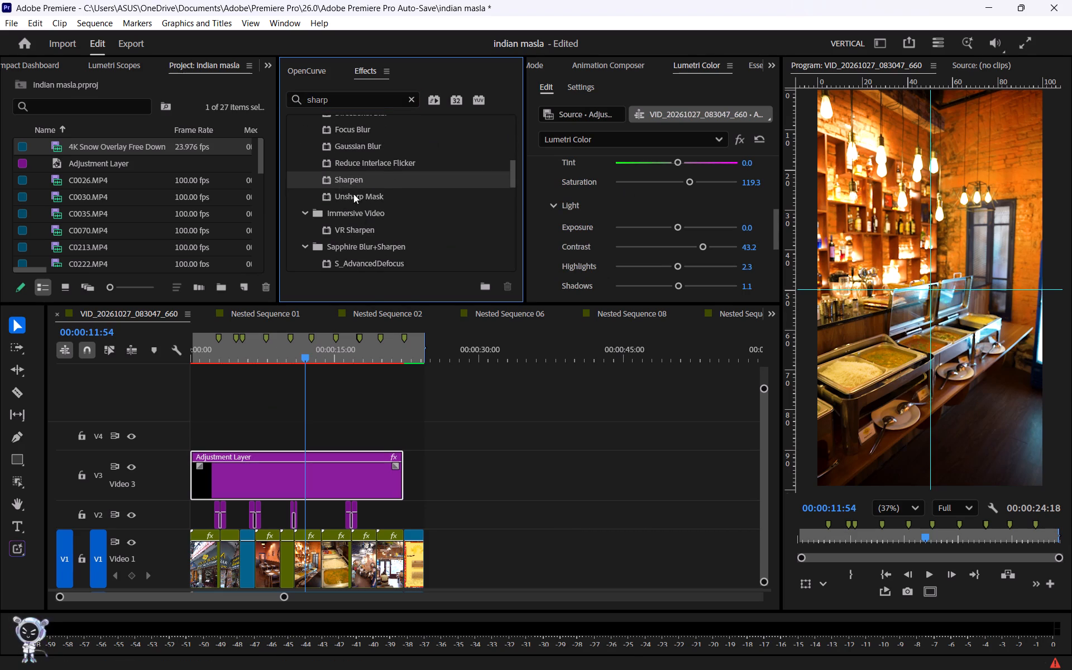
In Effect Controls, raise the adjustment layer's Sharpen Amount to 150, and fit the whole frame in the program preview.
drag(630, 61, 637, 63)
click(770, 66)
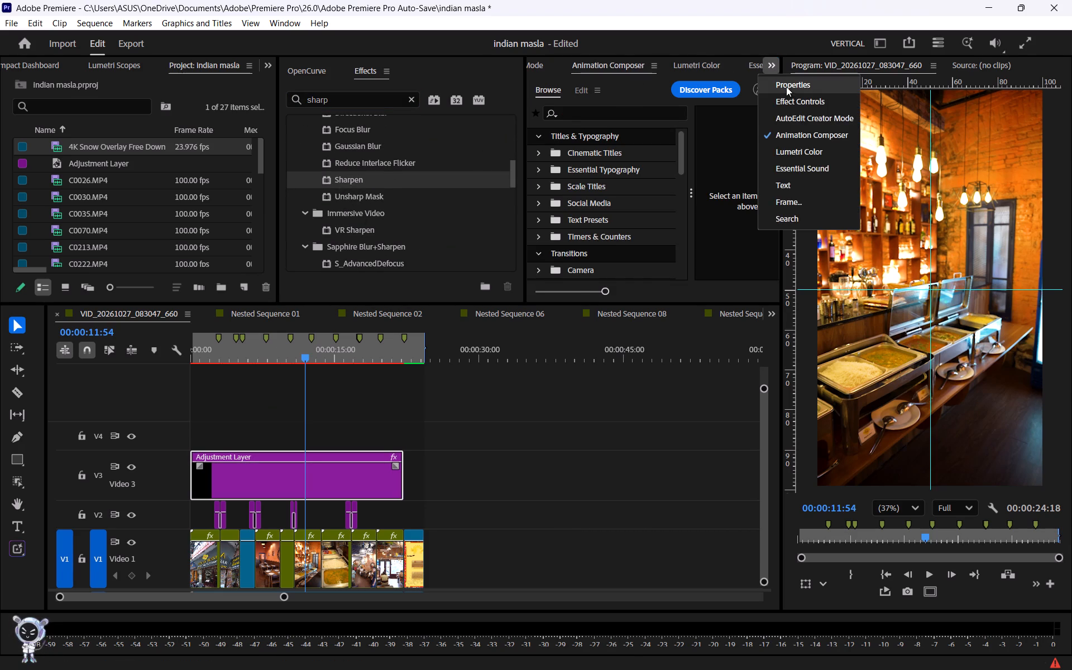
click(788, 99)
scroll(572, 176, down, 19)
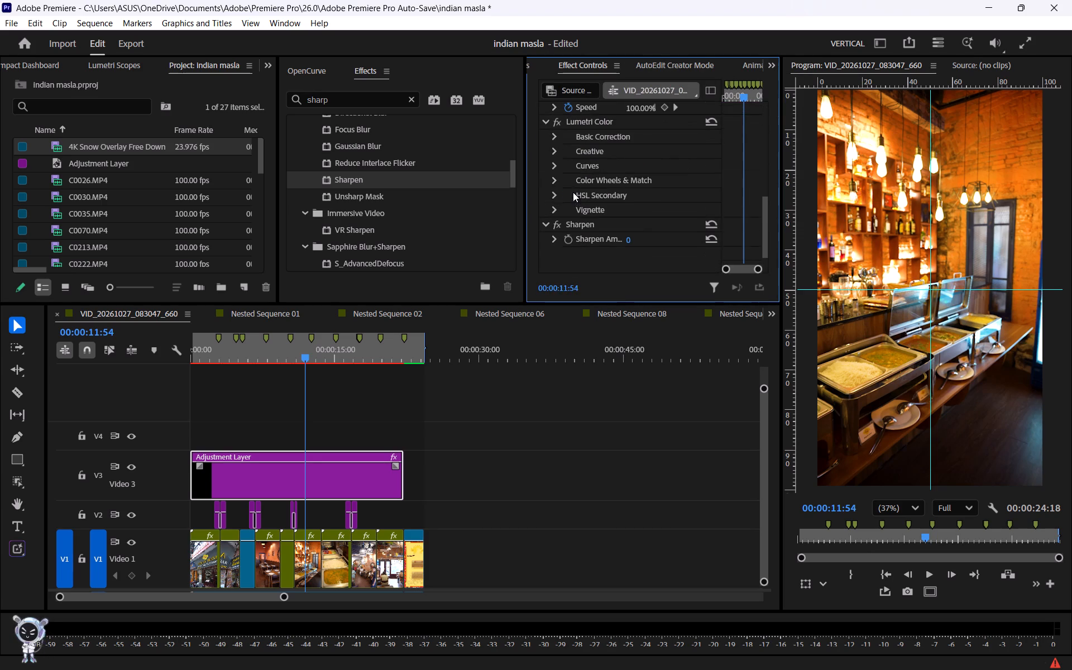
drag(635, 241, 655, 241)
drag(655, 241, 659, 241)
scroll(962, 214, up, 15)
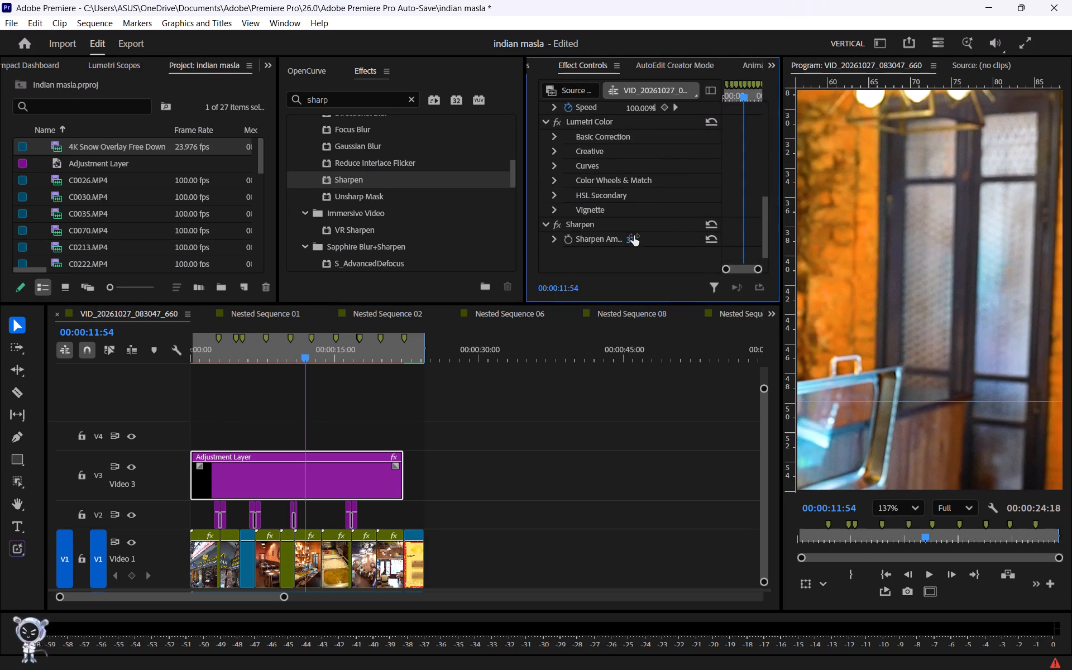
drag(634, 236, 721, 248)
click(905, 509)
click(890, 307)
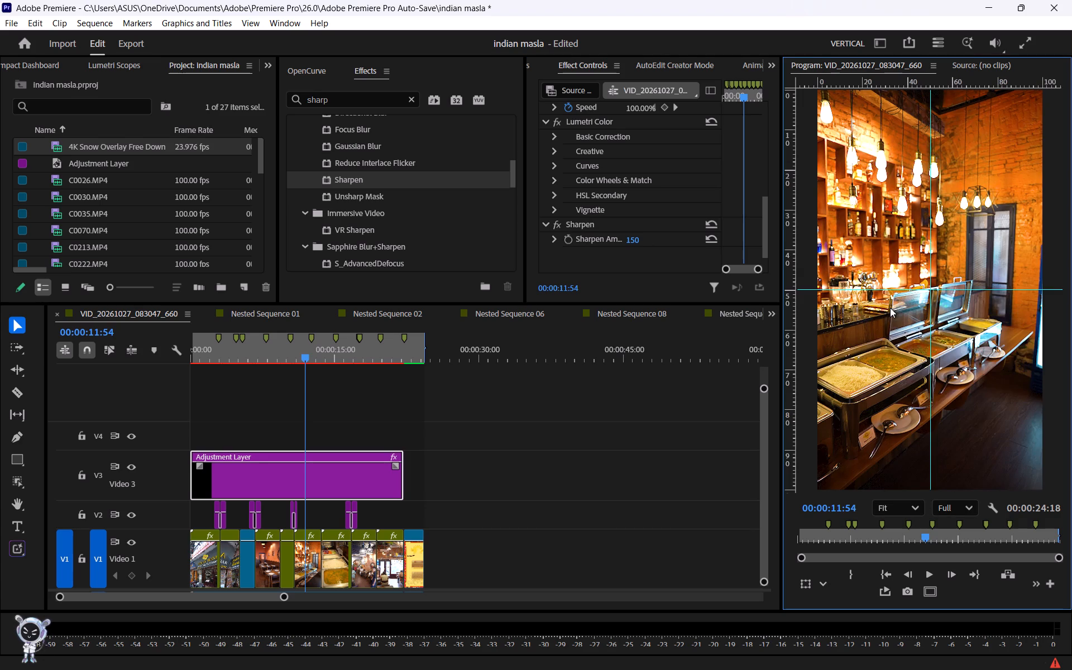
Check the sharpening on the restaurant sign shots and set the adjustment layer's Sharpen Amount to 109.
drag(218, 355, 200, 355)
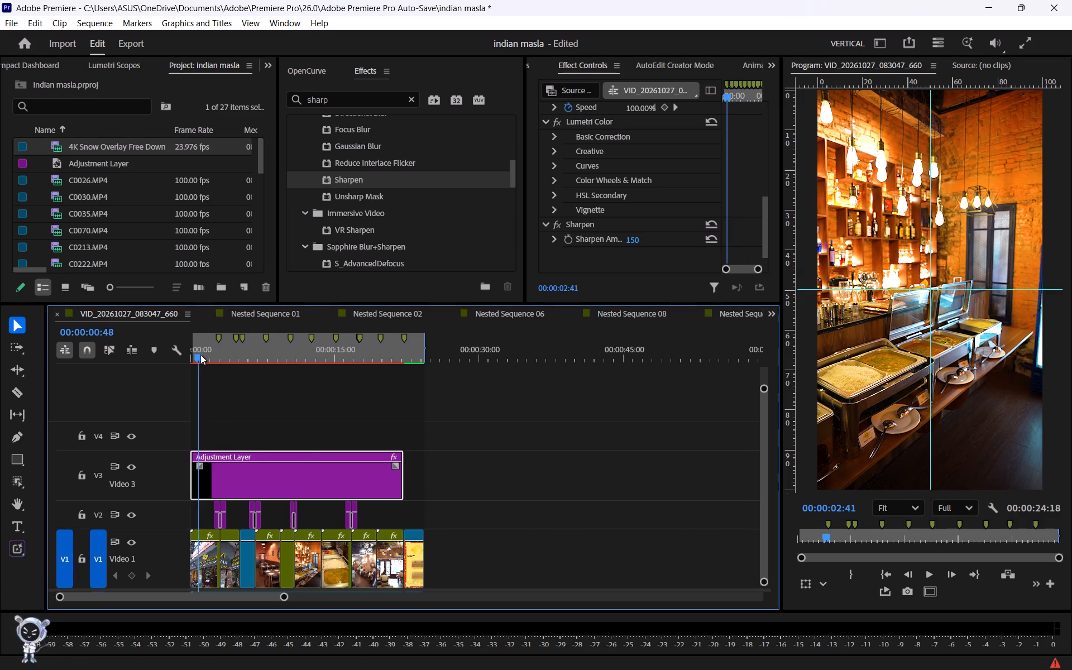
drag(200, 355, 201, 355)
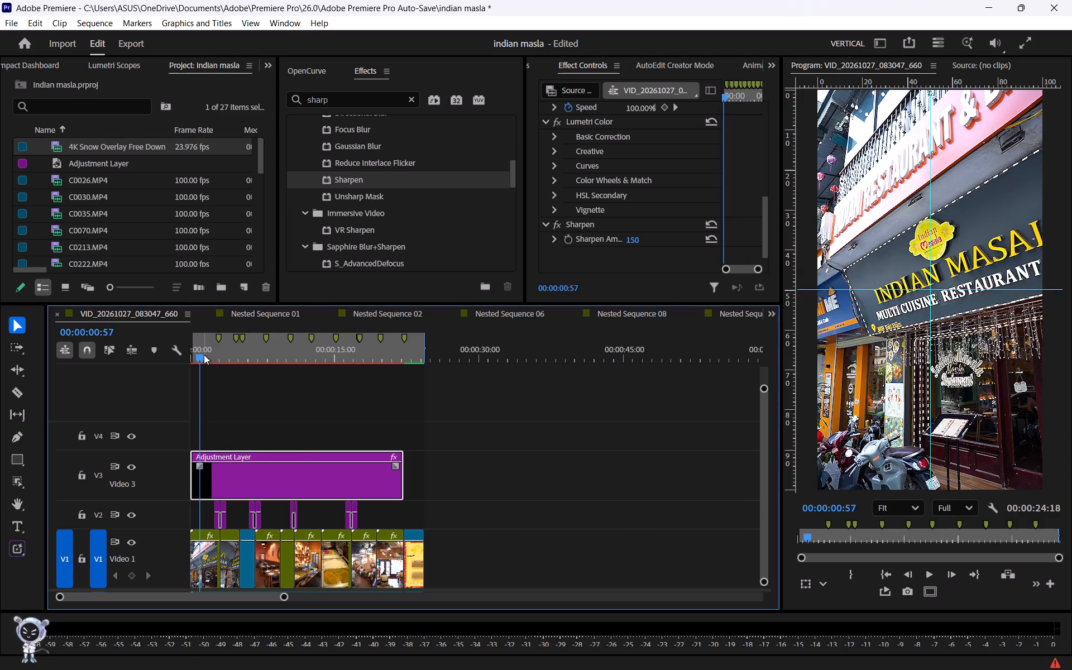
drag(204, 355, 238, 357)
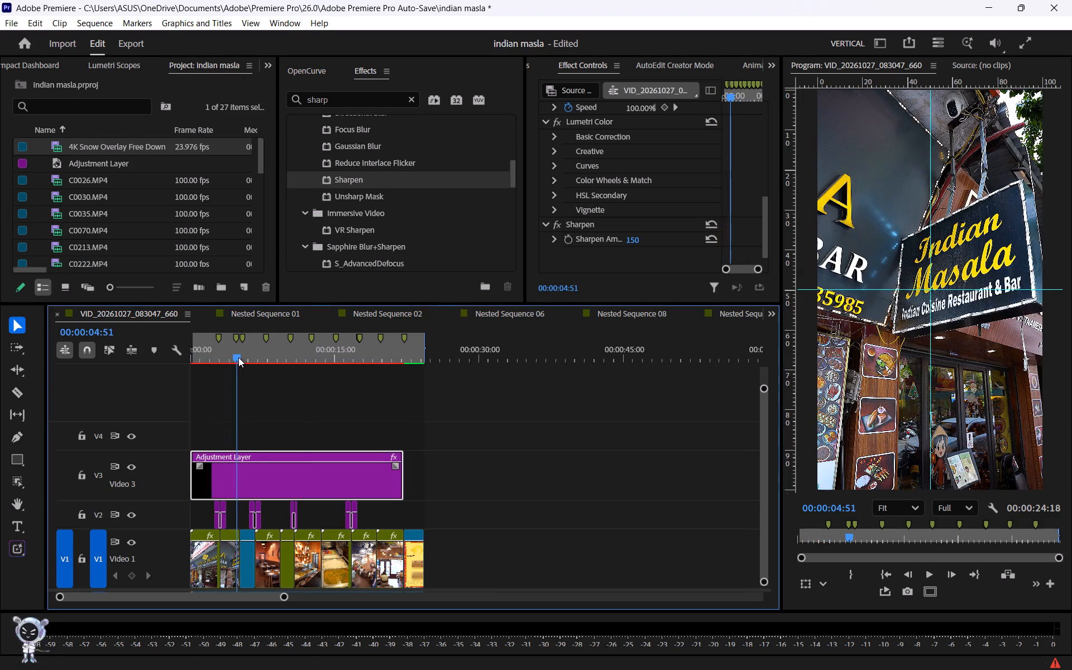
drag(238, 357, 239, 357)
drag(636, 241, 628, 241)
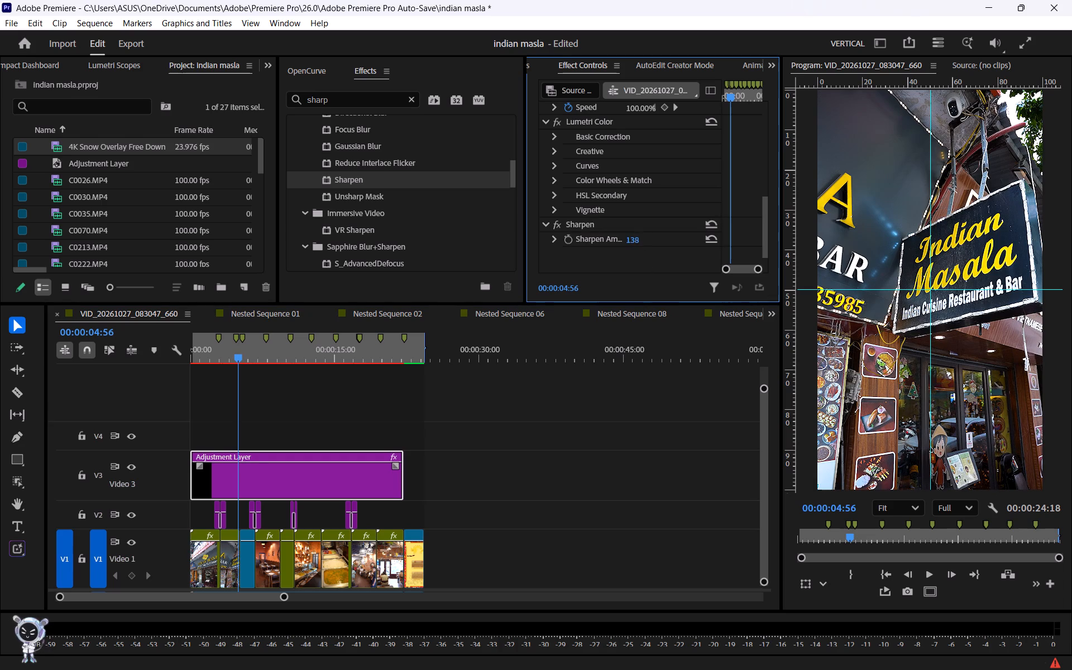
drag(628, 241, 607, 242)
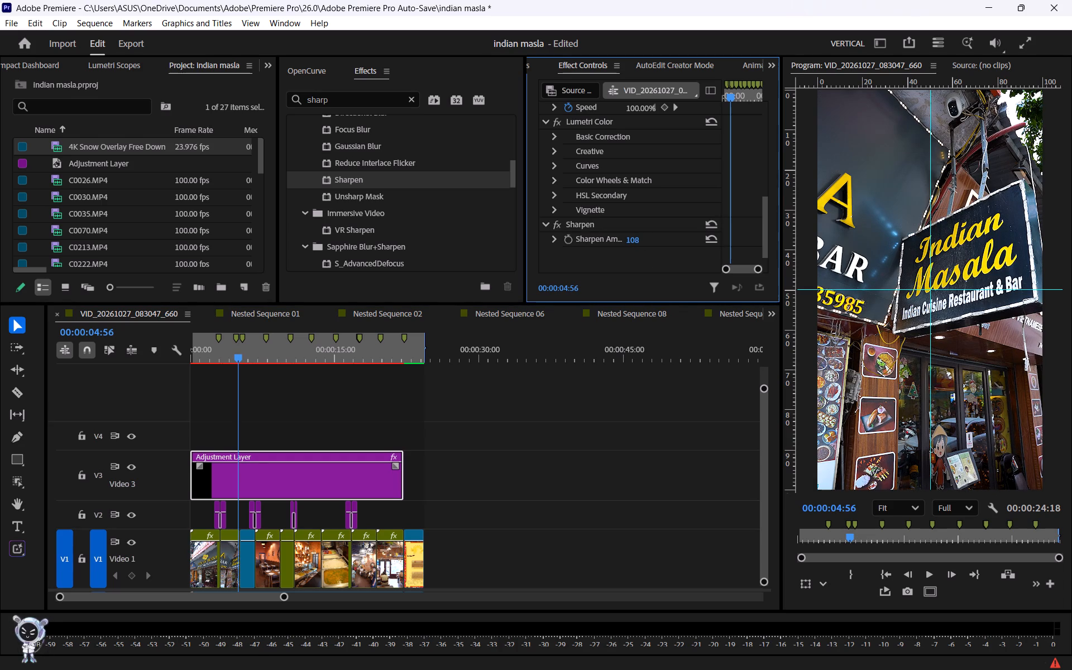
drag(607, 242, 608, 242)
Apply Unsharp Mask to the adjustment layer with Amount 15.0, Radius 17.000 and Threshold 0.40.
drag(357, 192, 305, 460)
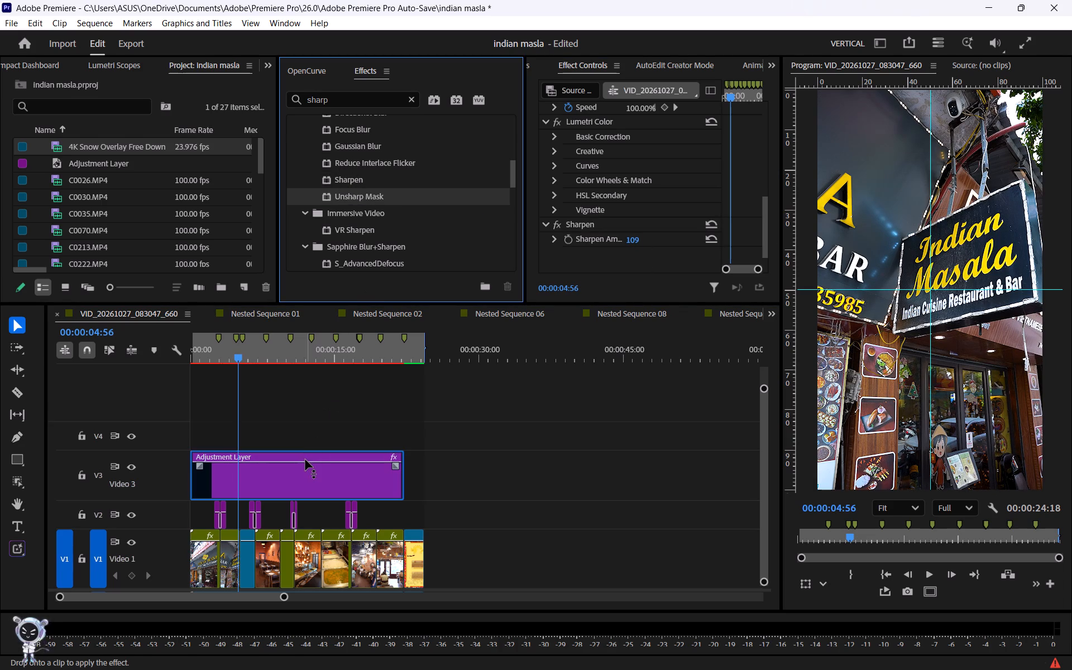
scroll(619, 207, down, 2)
drag(633, 246, 633, 246)
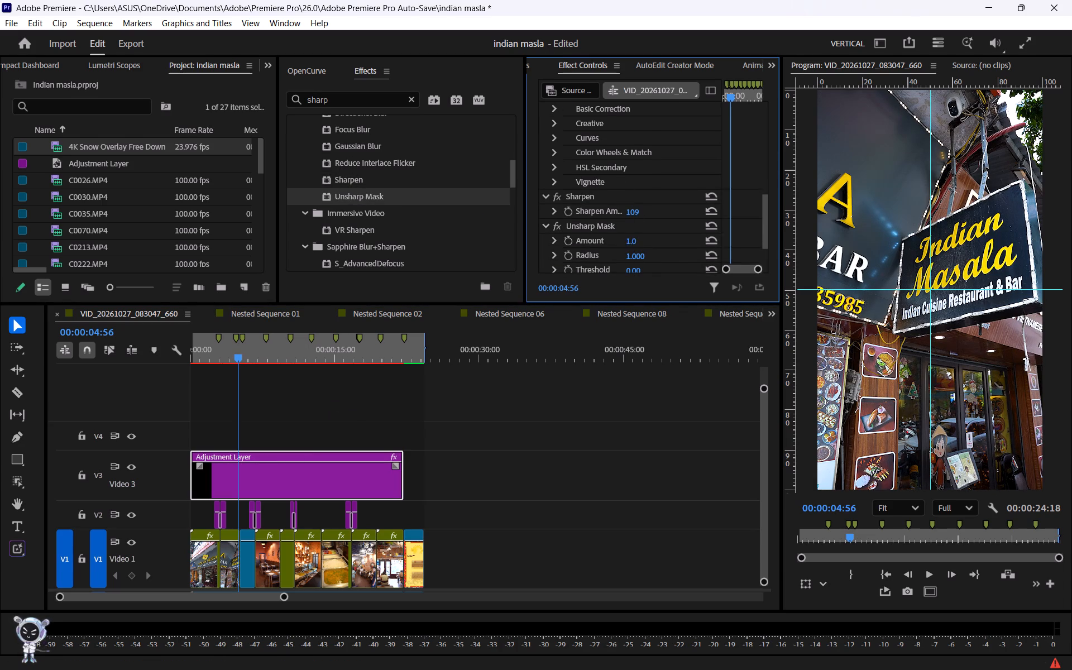
drag(633, 246, 643, 246)
drag(638, 253, 643, 253)
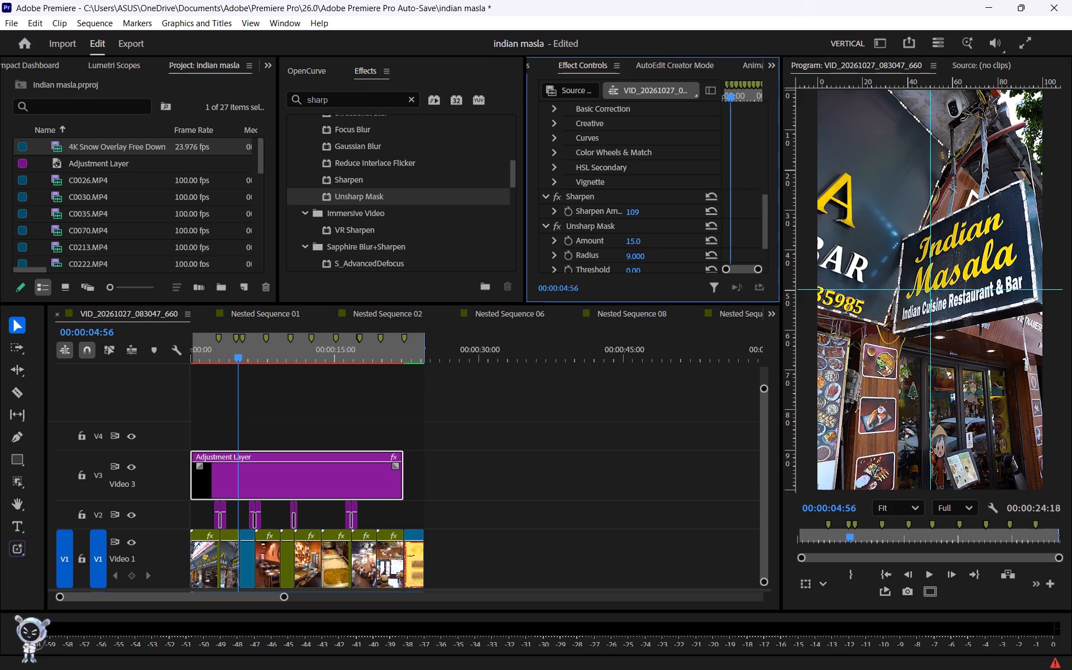
drag(643, 253, 650, 255)
click(639, 267)
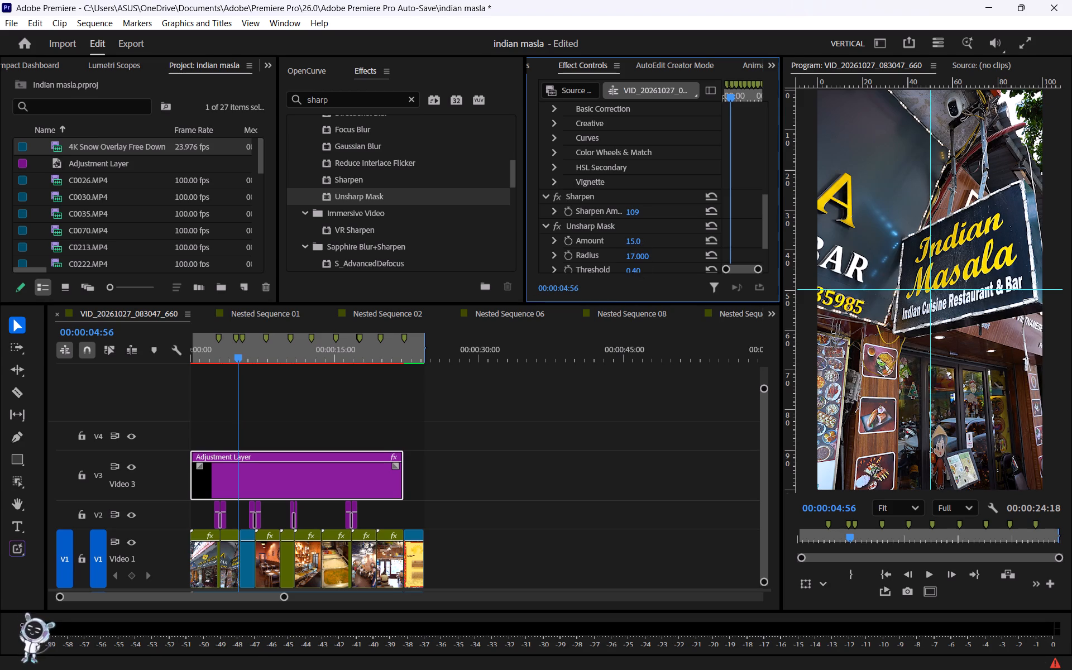
Review the sharpened look across the buffet shots and inspect the effects applied to the buffet clip near 00:00:11:58.
drag(266, 361, 296, 360)
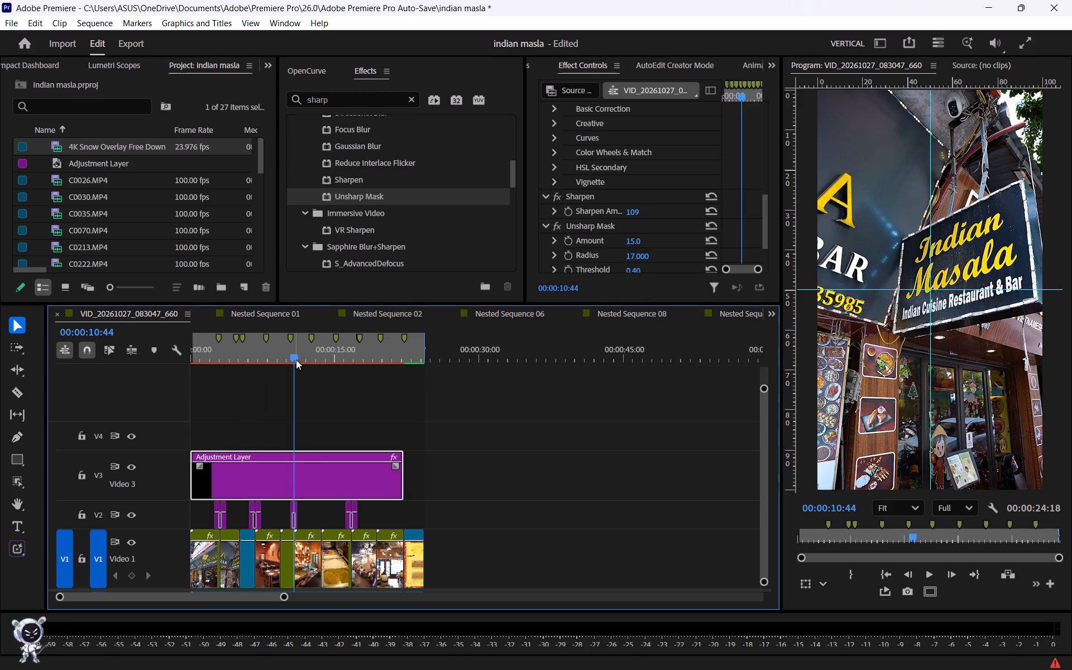
drag(293, 360, 315, 360)
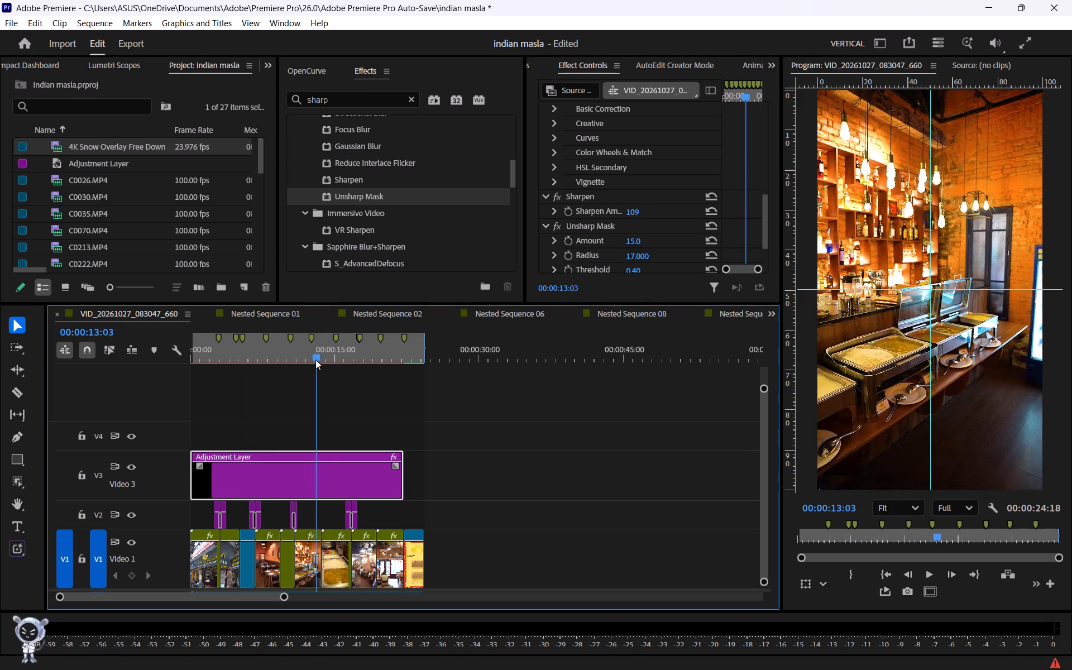
drag(315, 360, 325, 360)
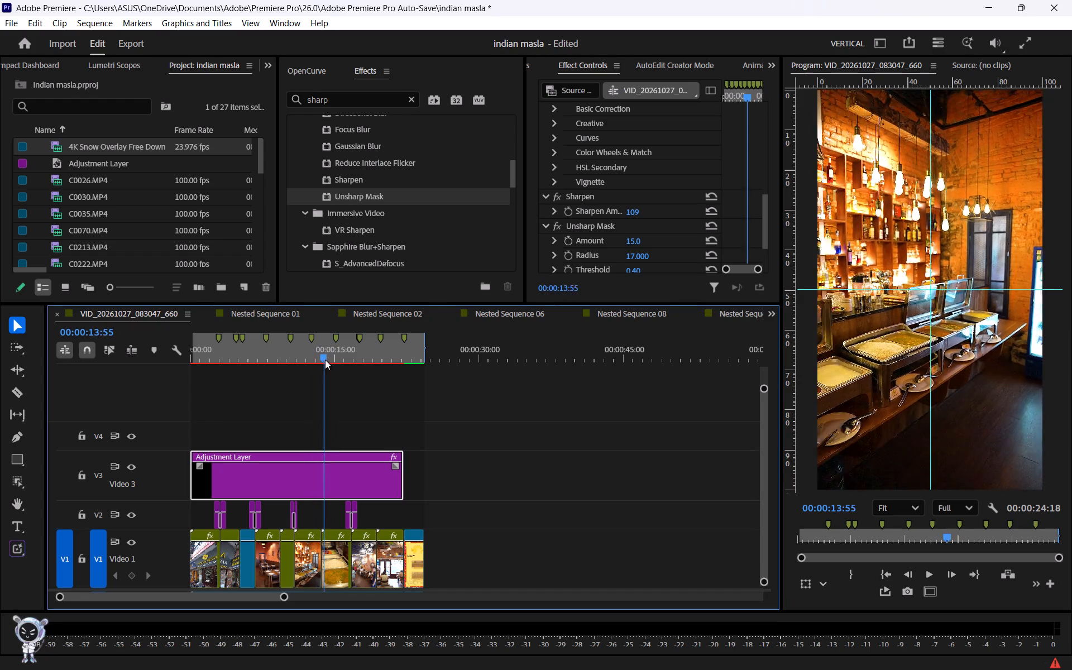
drag(325, 360, 304, 360)
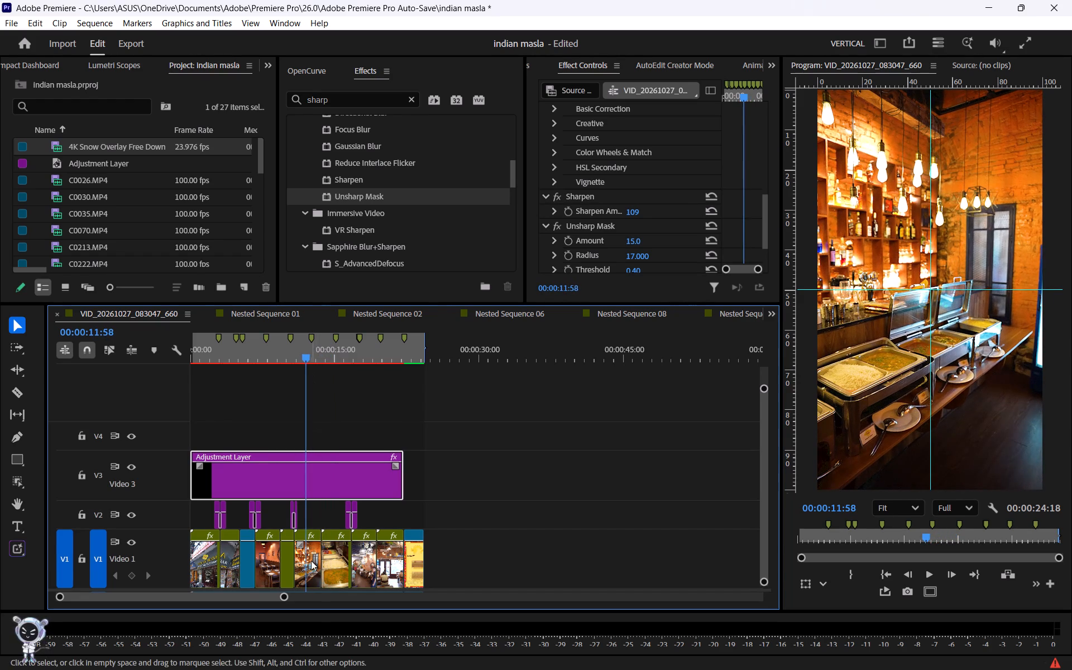
click(311, 561)
scroll(569, 208, down, 17)
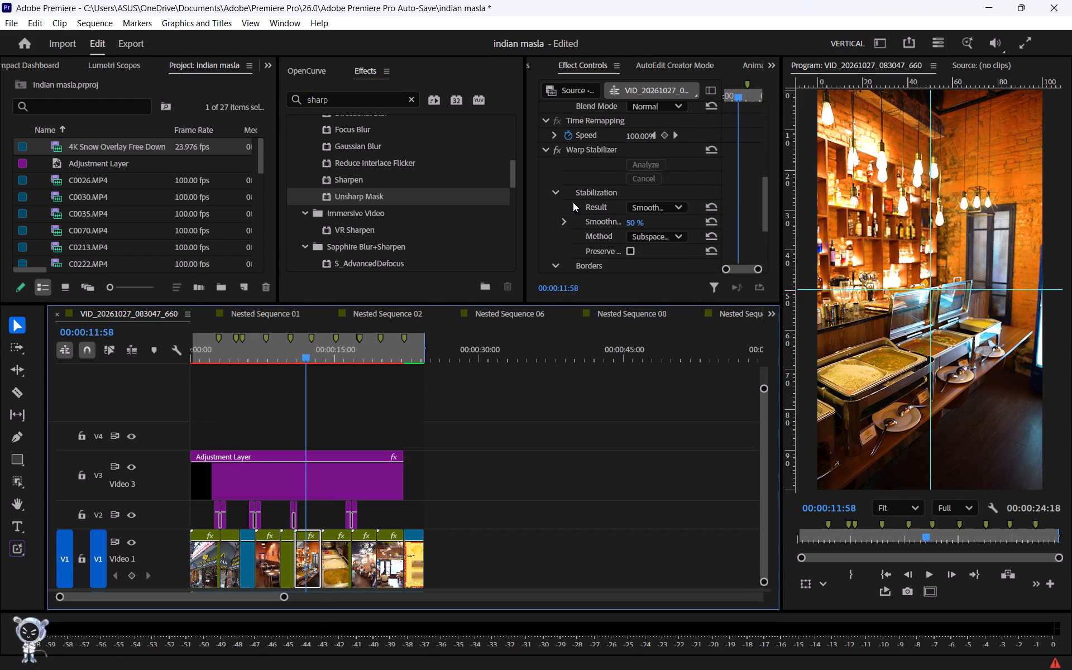
scroll(573, 202, down, 12)
Deselect all clips and render the sequence's video previews.
click(548, 484)
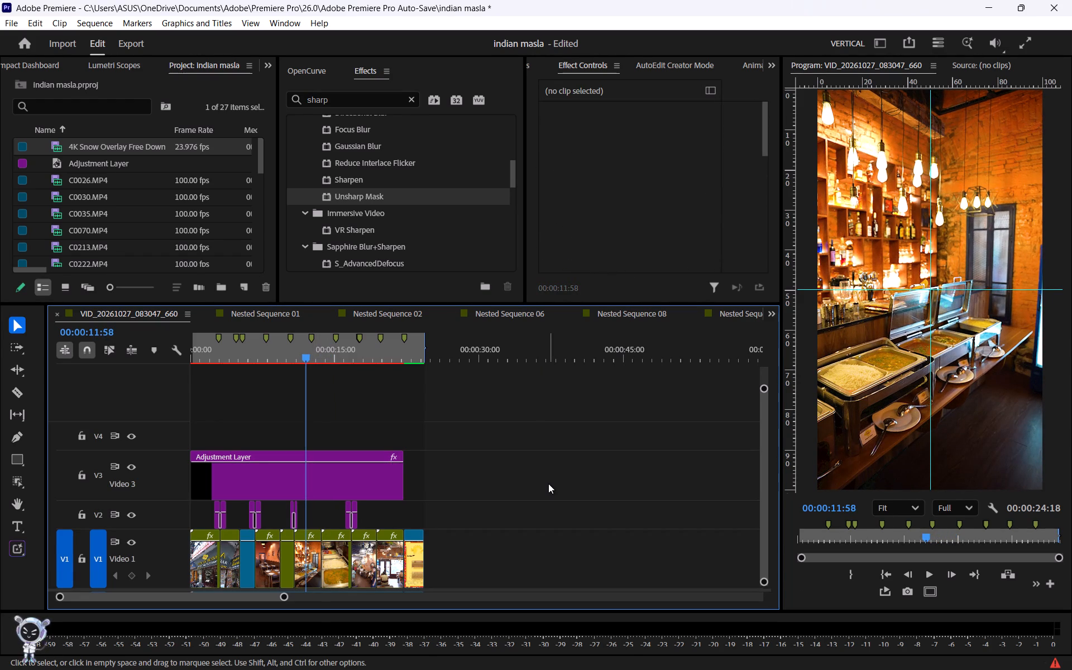
key(ctrl+h)
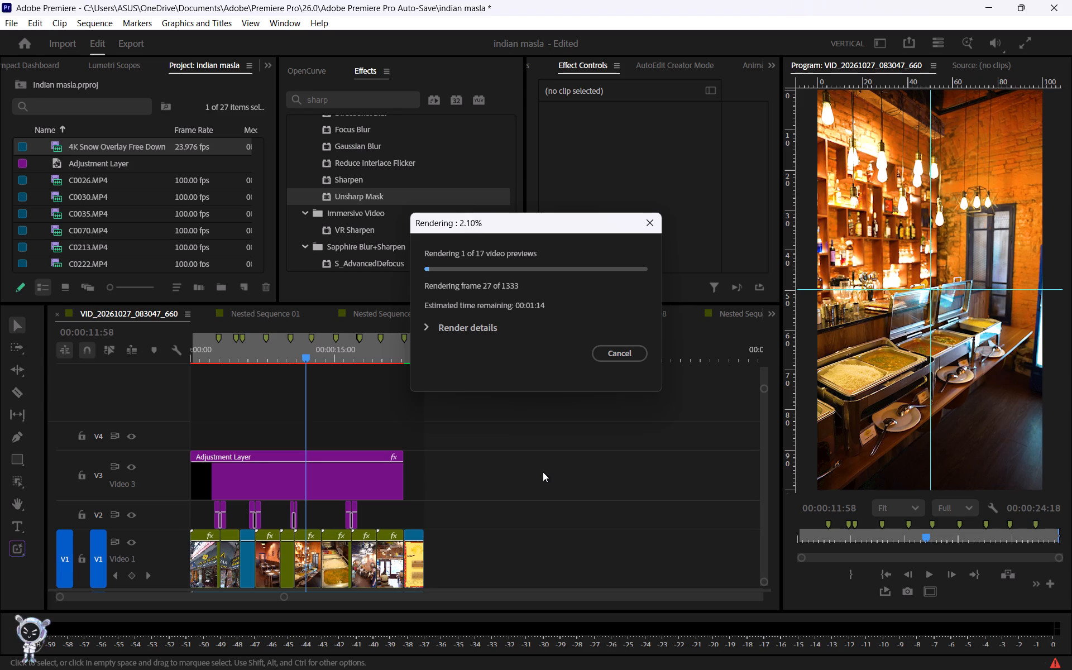
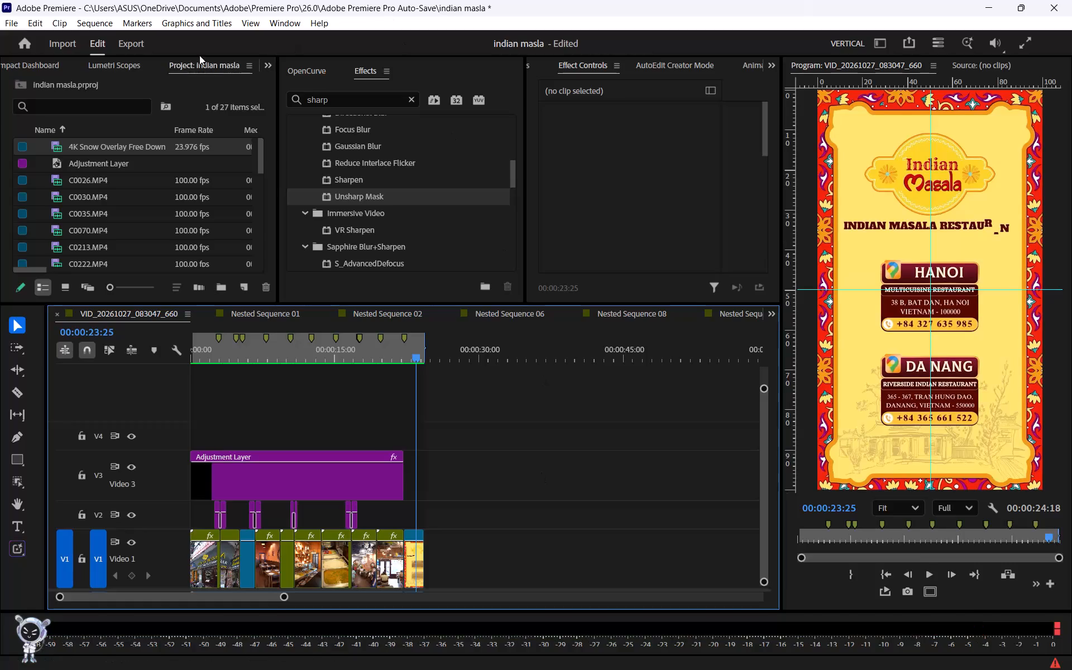
Export the sequence as an H.264 media file named "indian masala music change".
click(125, 40)
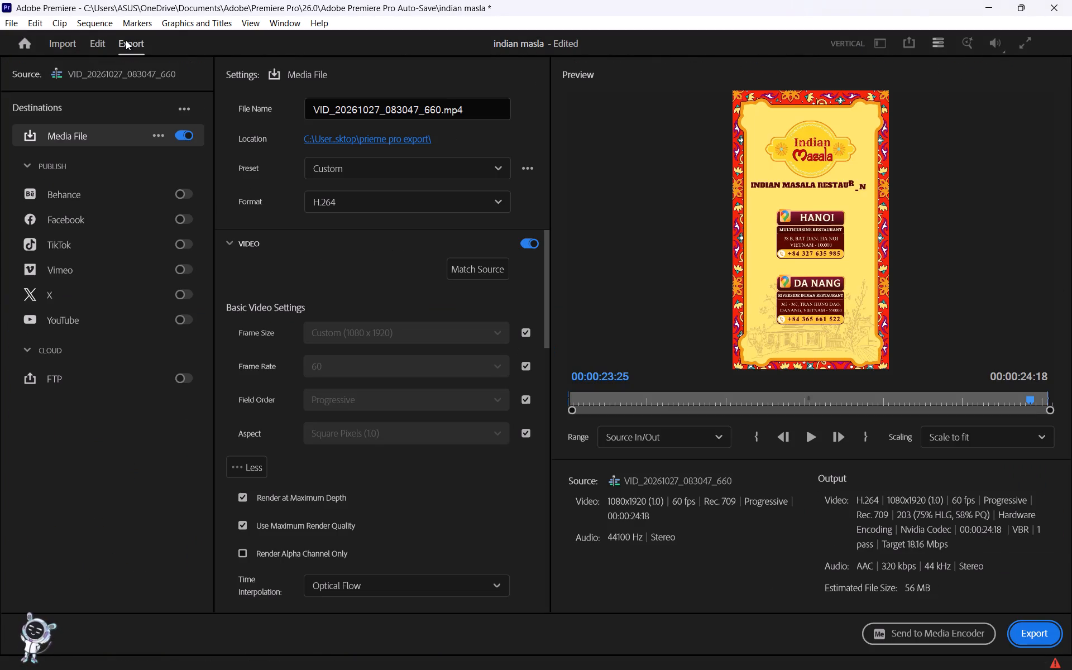
drag(491, 110, 269, 87)
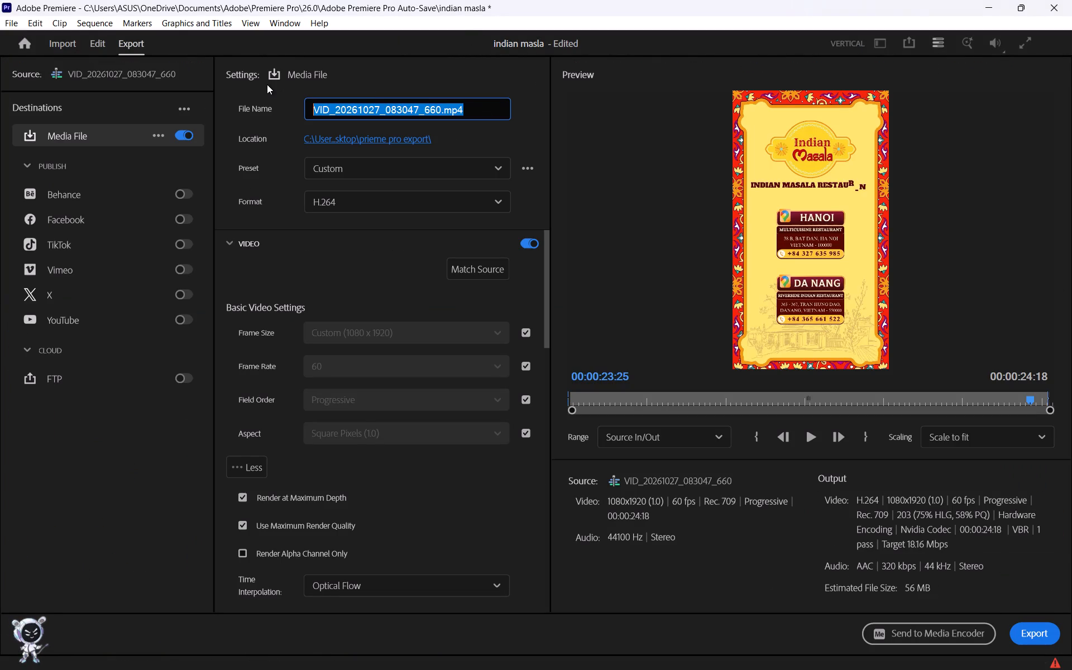
text(indian ma)
key(s)
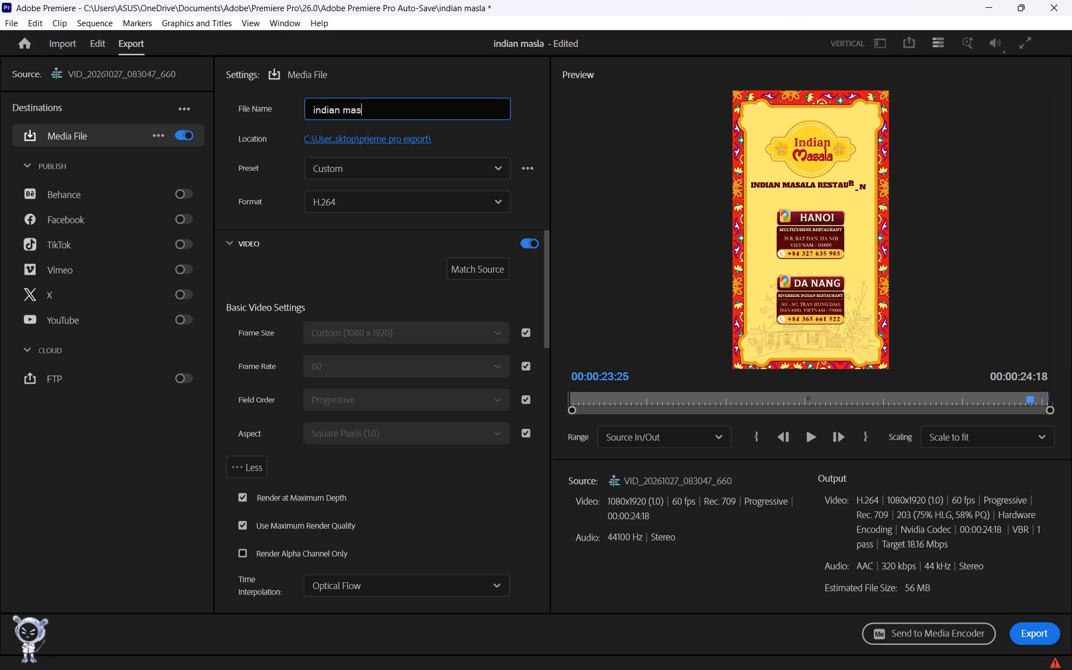
text(ala)
key(space)
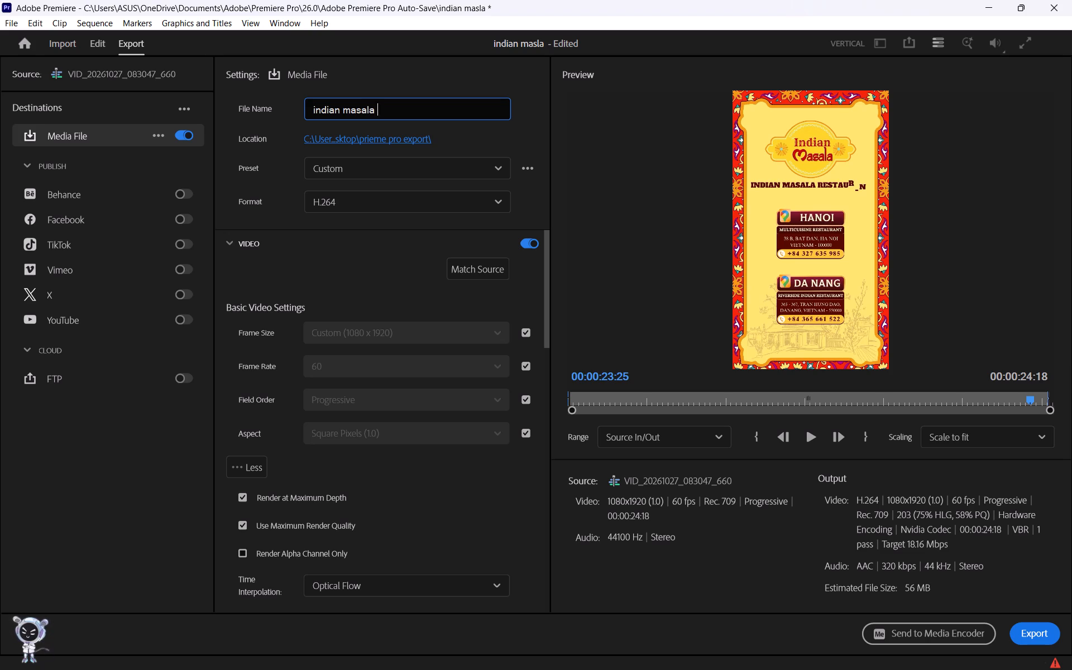
text(music change)
key(space)
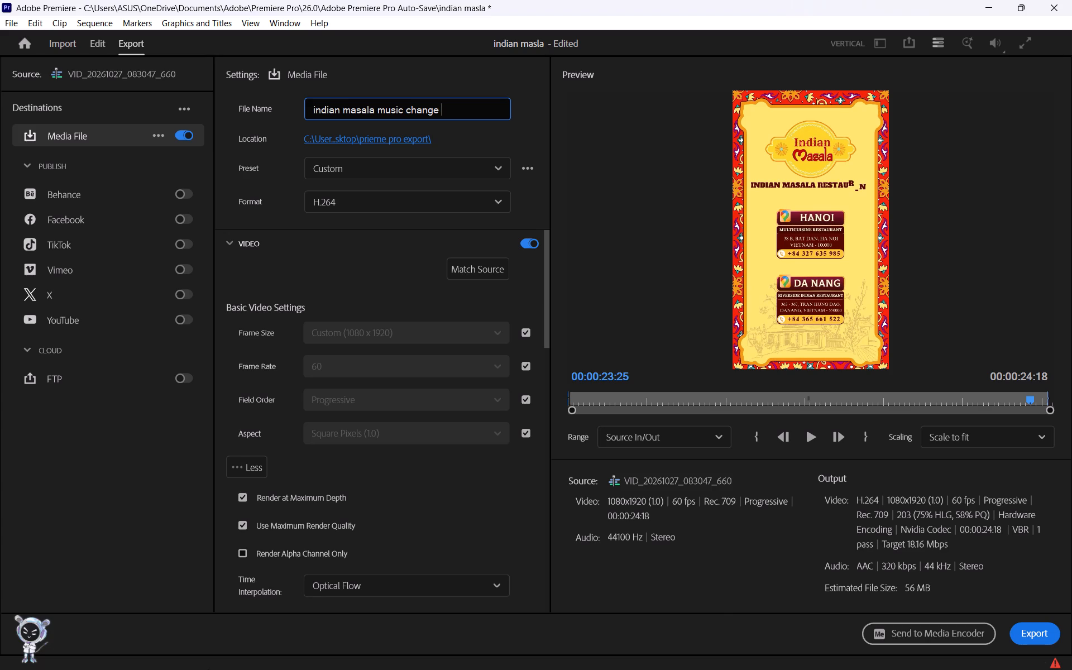
click(1038, 636)
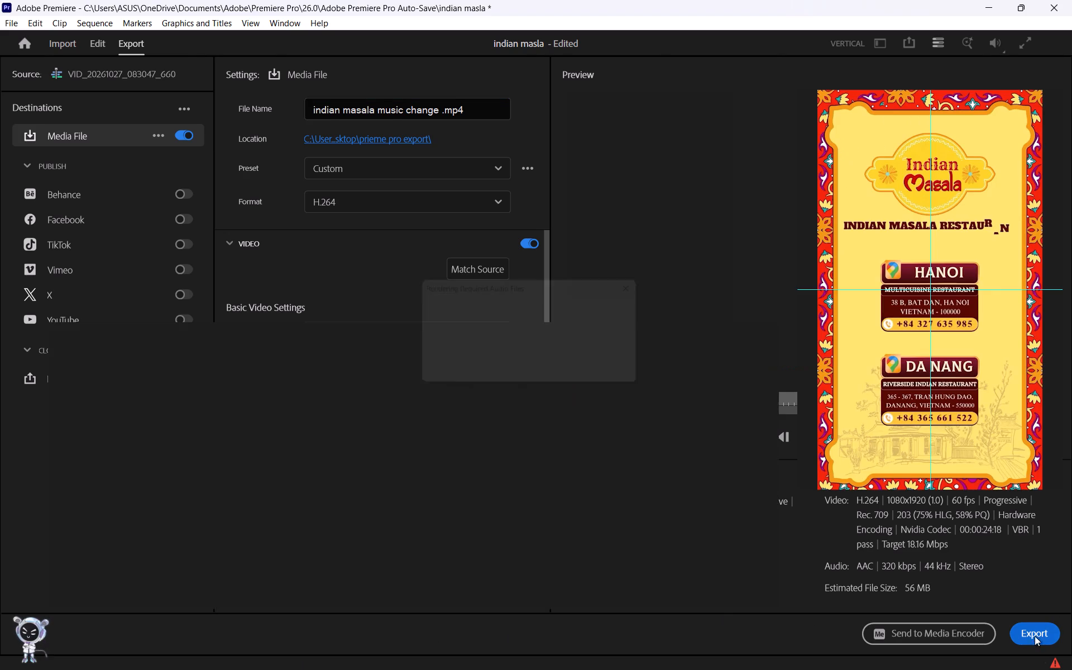
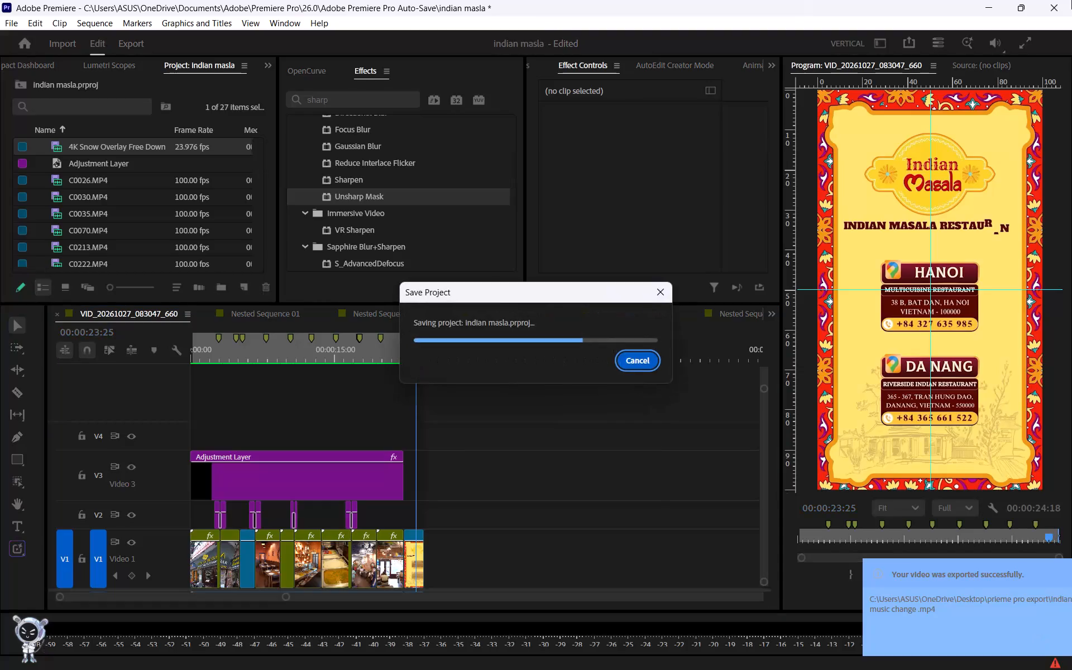
Close Premiere Pro once the indian masla project is saved.
click(1071, 0)
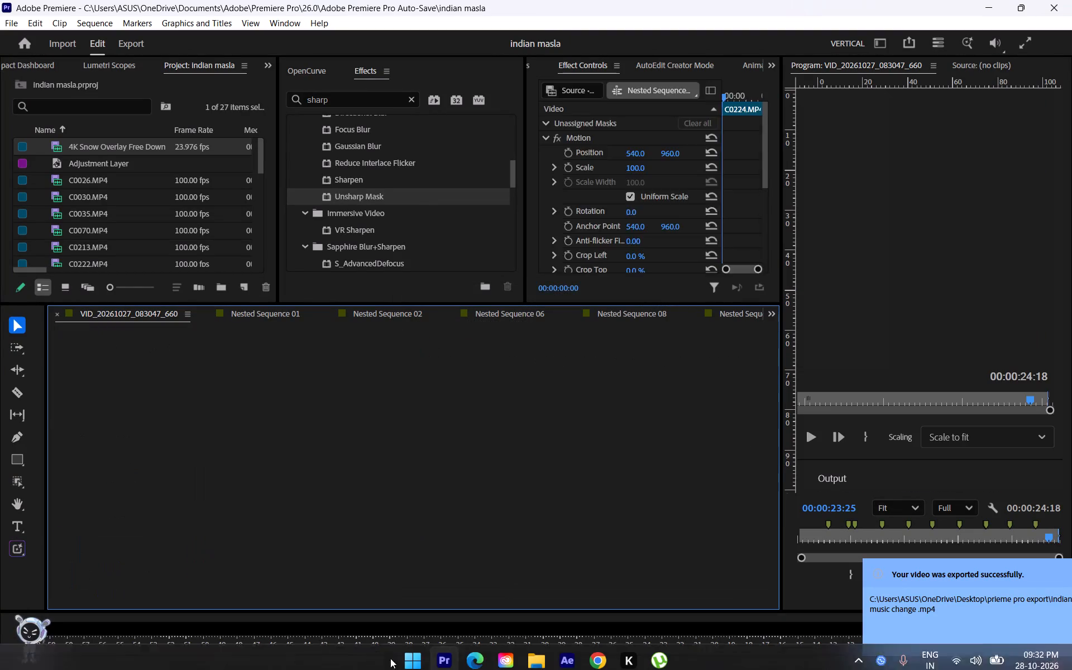
Open Google Chrome with the user's own profile and maximize the new browser window.
click(591, 656)
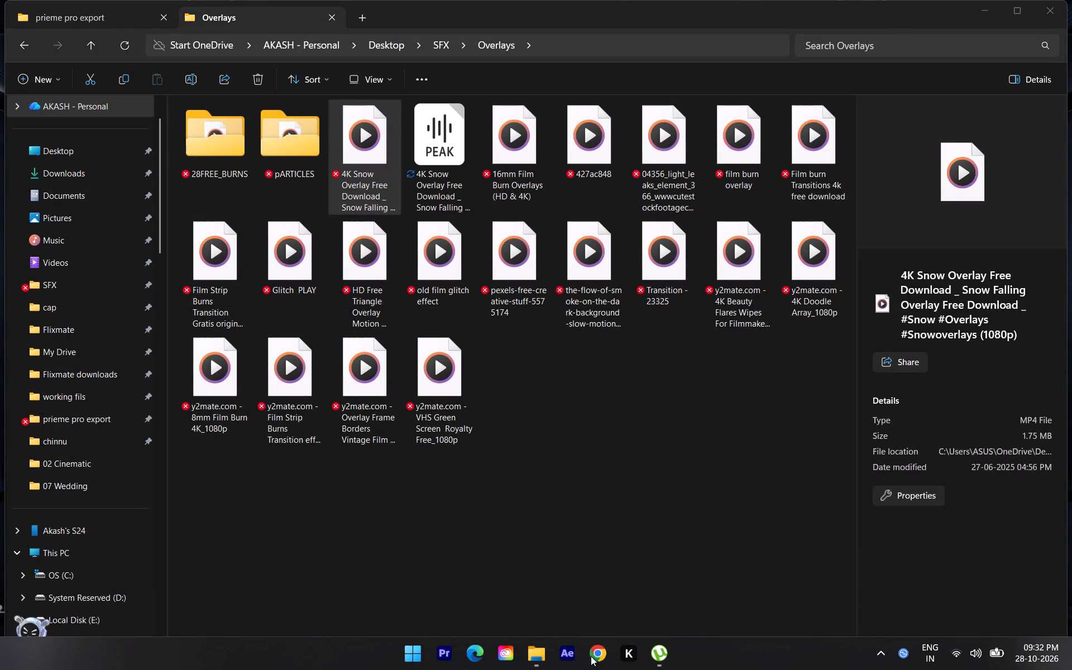
click(470, 457)
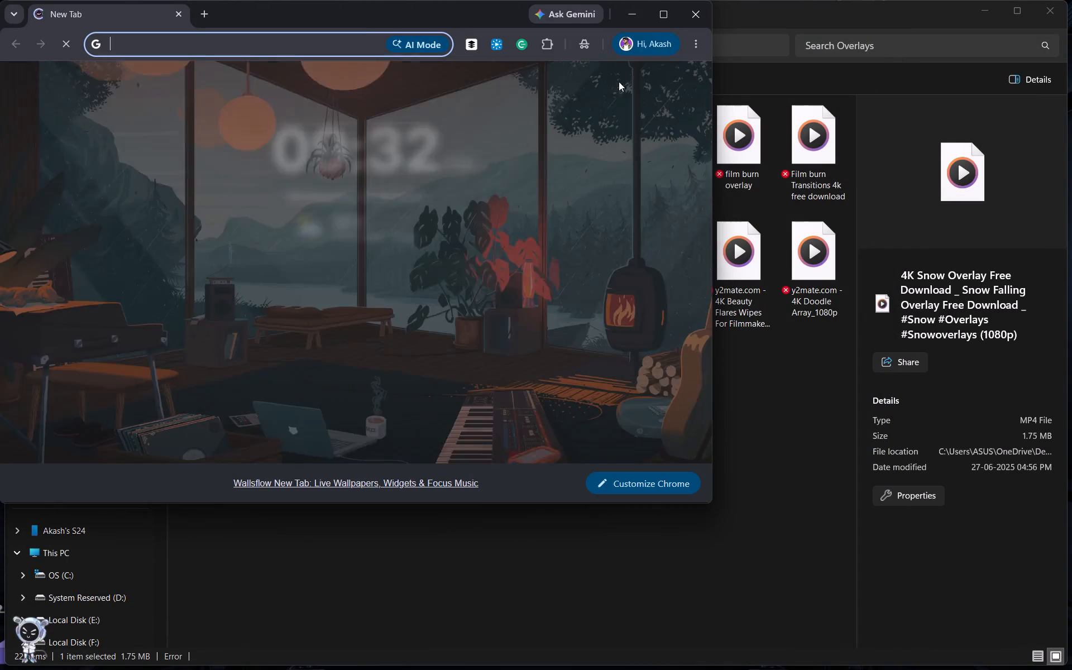
click(664, 14)
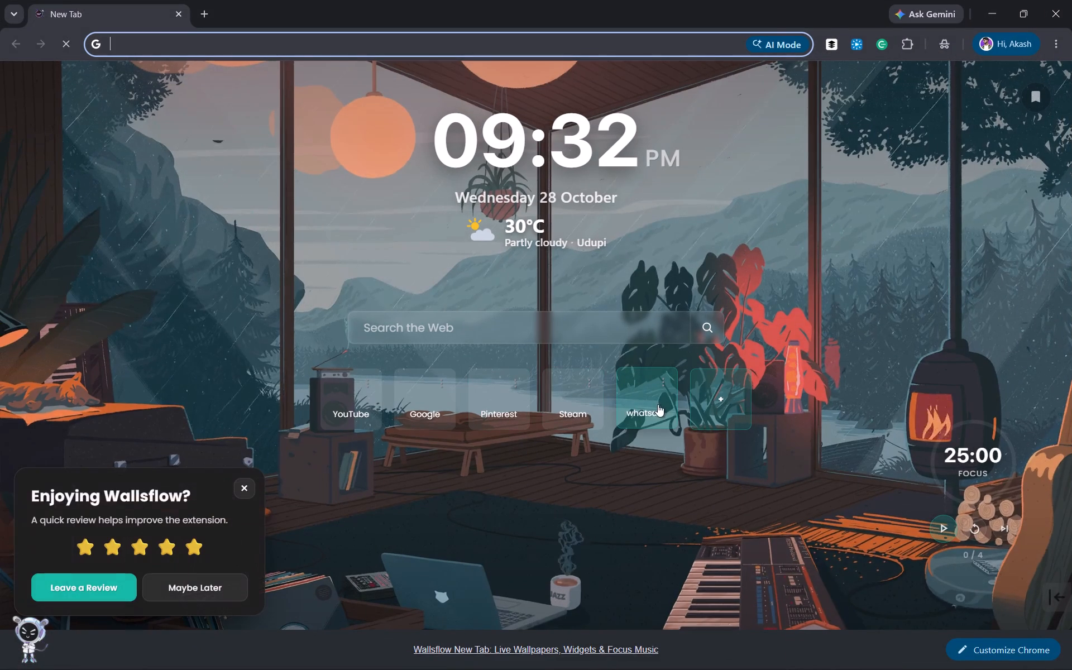
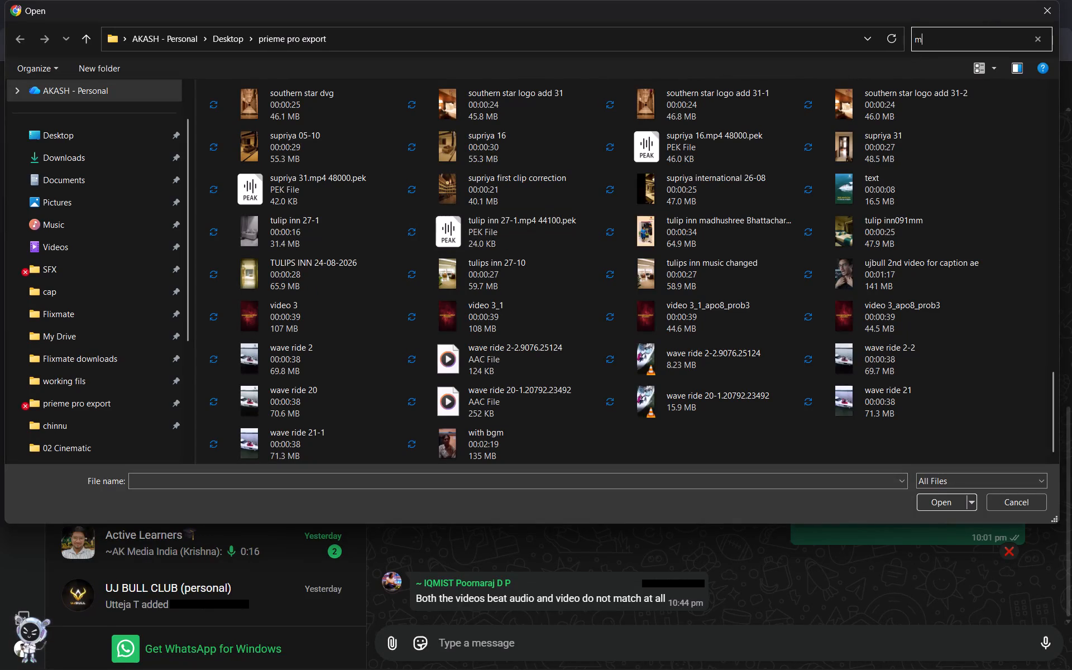
Search the prieme pro export folder for "music" and select the "indian masala music change" video for the chat attachment.
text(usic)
click(605, 99)
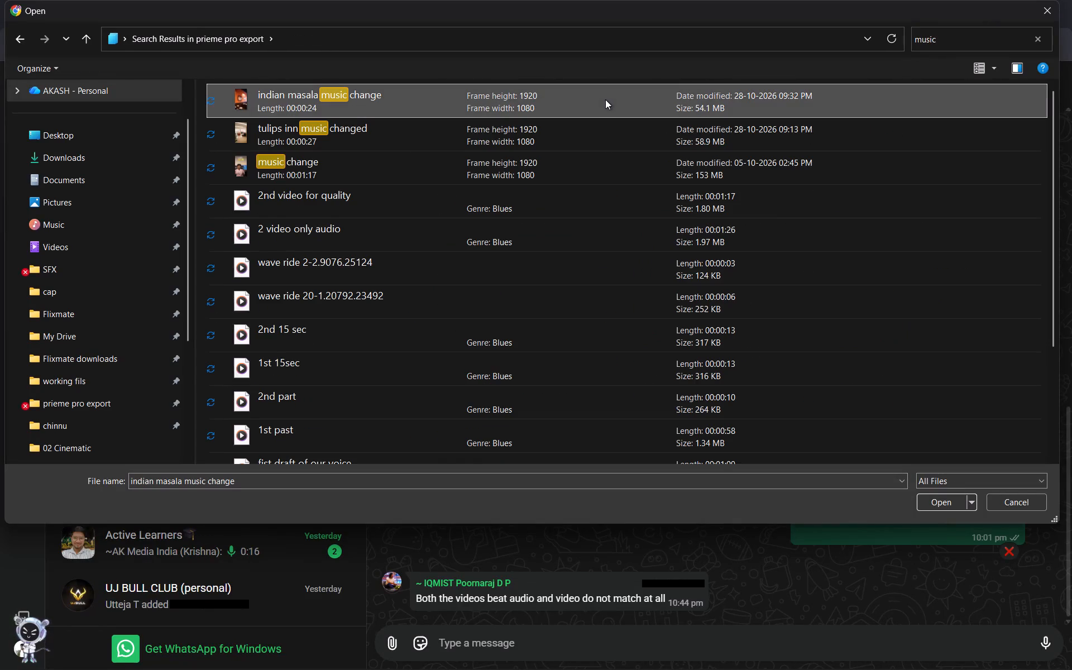